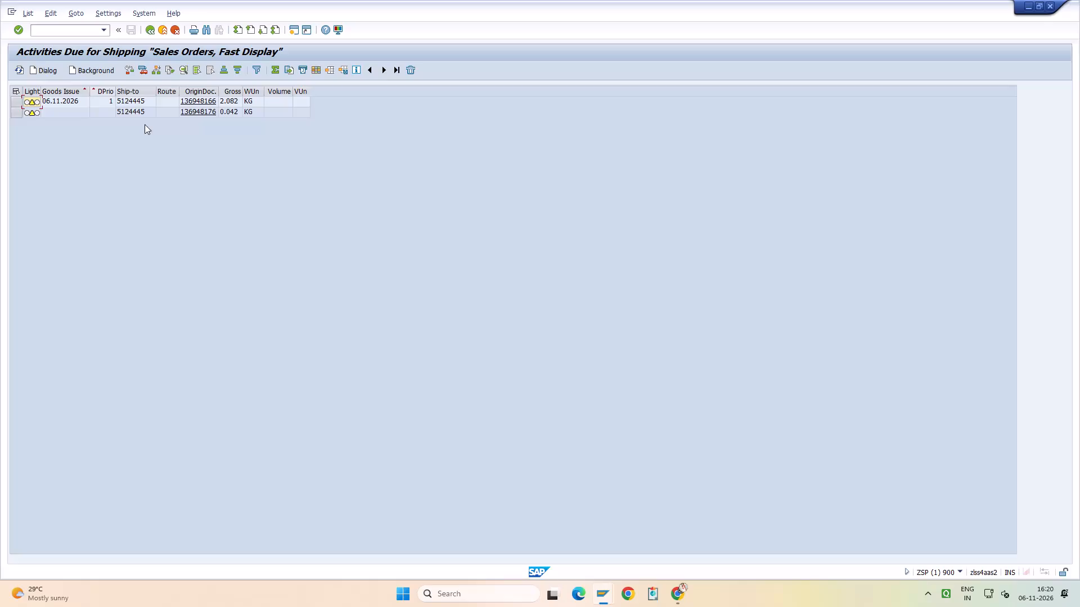
pyautogui.click(208, 99)
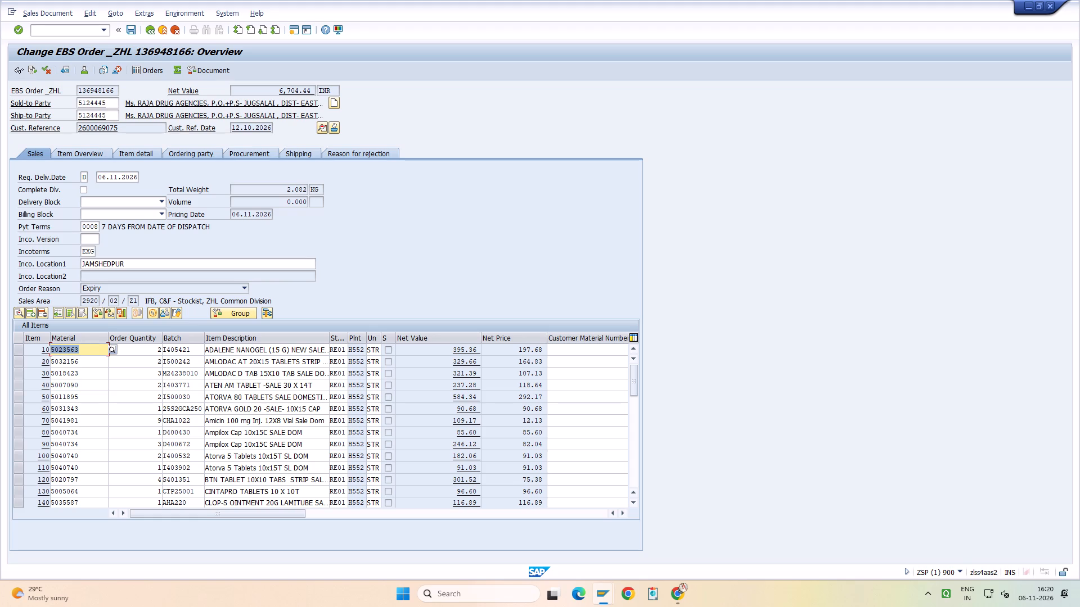
pyautogui.press('pagedown')
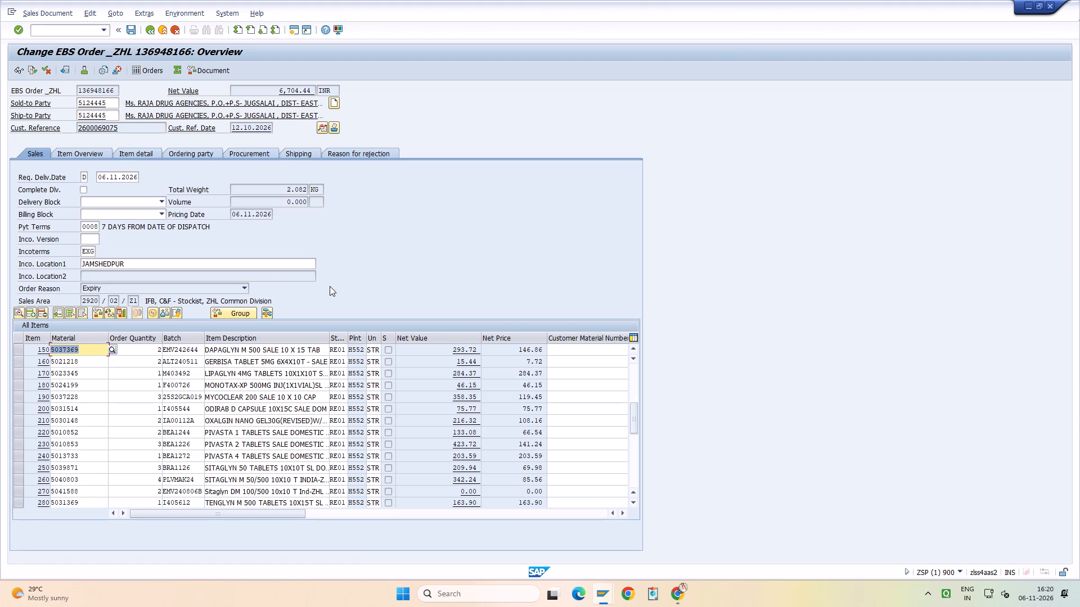
pyautogui.press('pagedown')
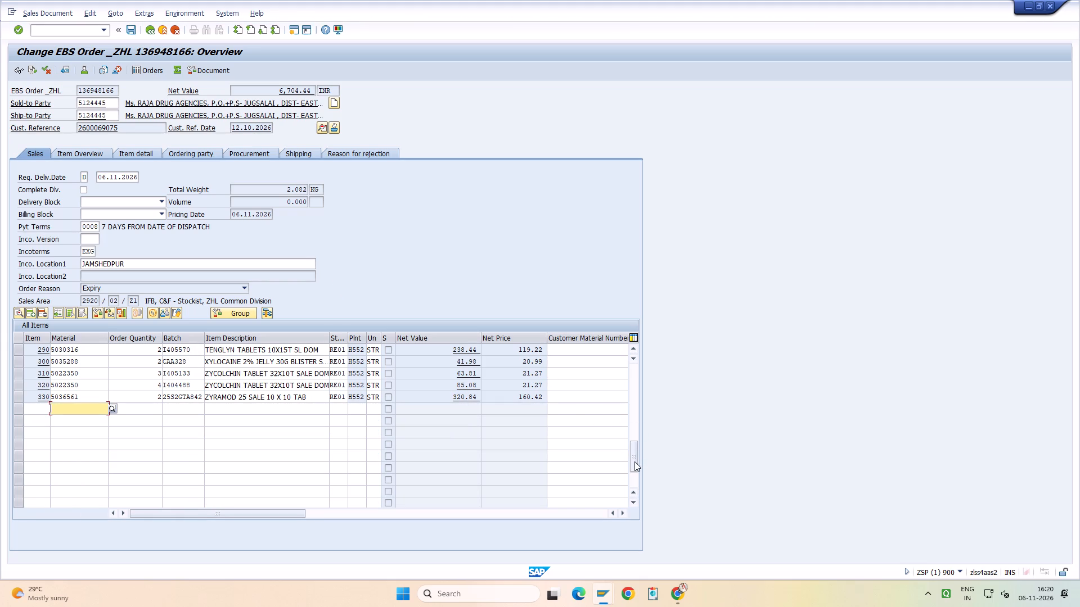
# Copy the material numbers of items 10 to 140 from the order's item table.
pyautogui.moveTo(634, 461); pyautogui.dragTo(634, 336)
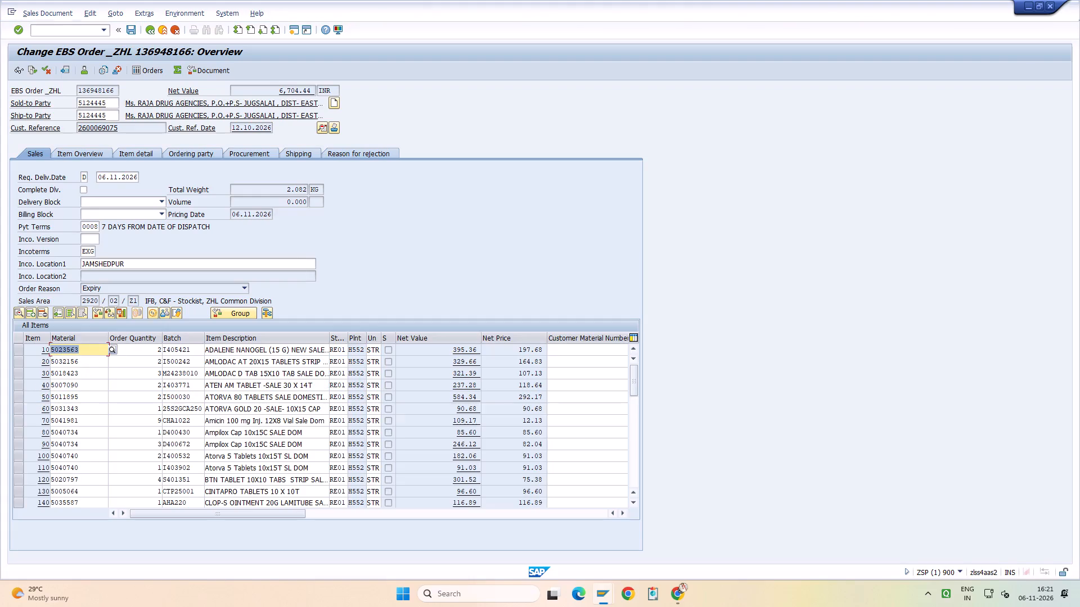
pyautogui.hotkey('ctrl', 'y')
pyautogui.moveTo(85, 350); pyautogui.dragTo(89, 451)
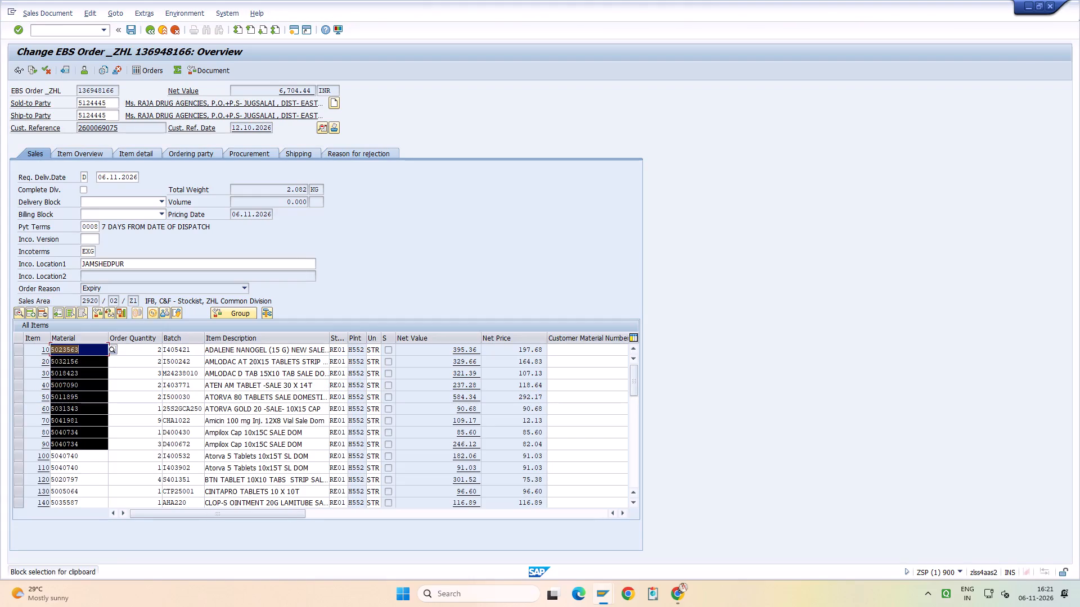
pyautogui.moveTo(89, 451); pyautogui.dragTo(89, 504)
pyautogui.hotkey('ctrl', 'c')
pyautogui.hotkey('alt', 'Tab')
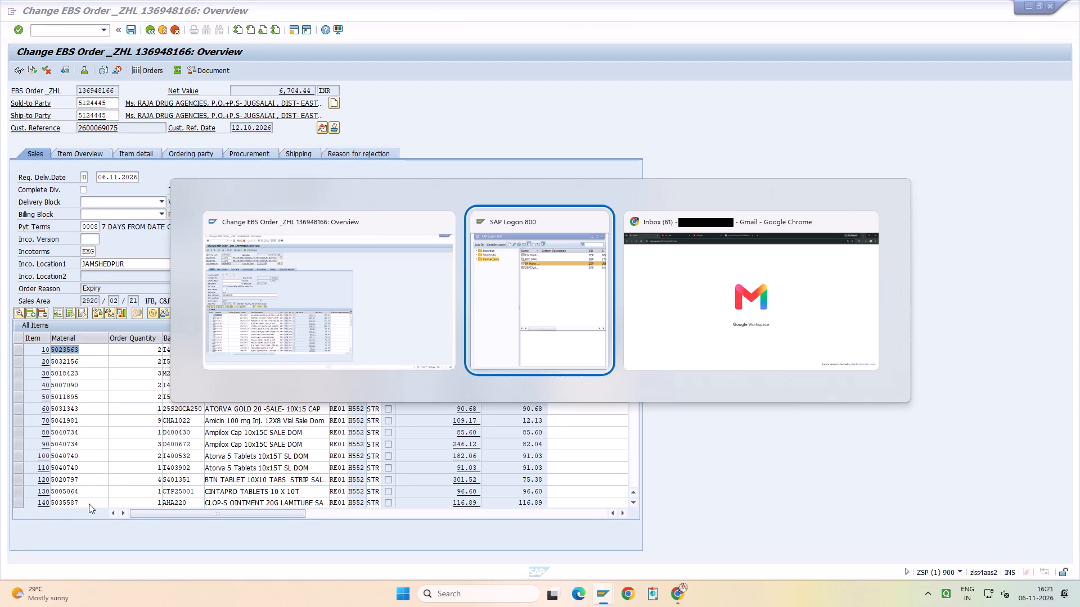
pyautogui.hotkey('alt', 'Left')
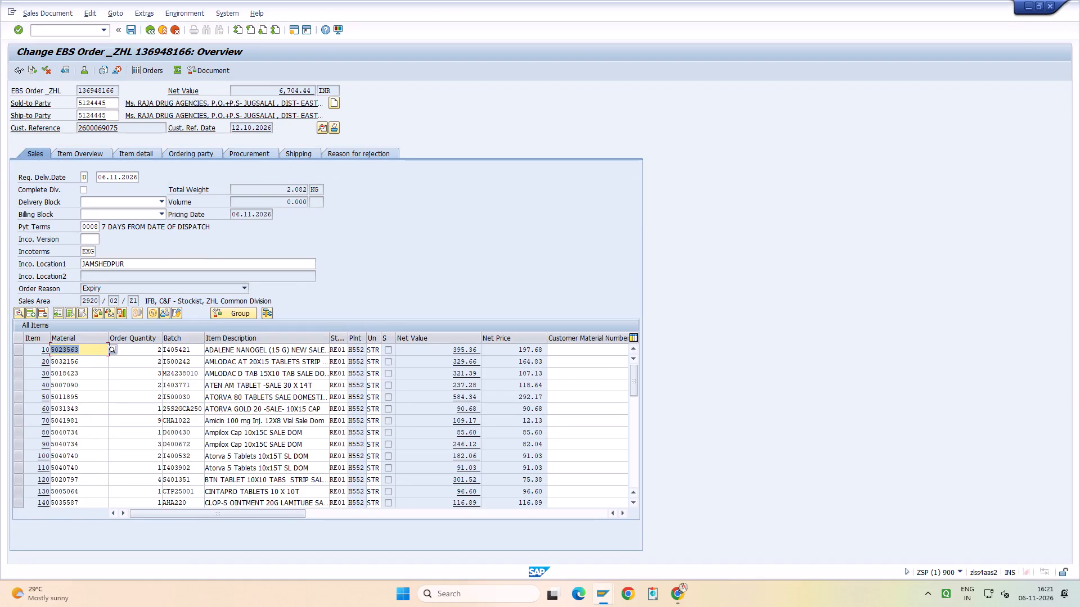
# Open an additional SAP session and start the Auto Claim NRV transaction.
pyautogui.click(292, 30)
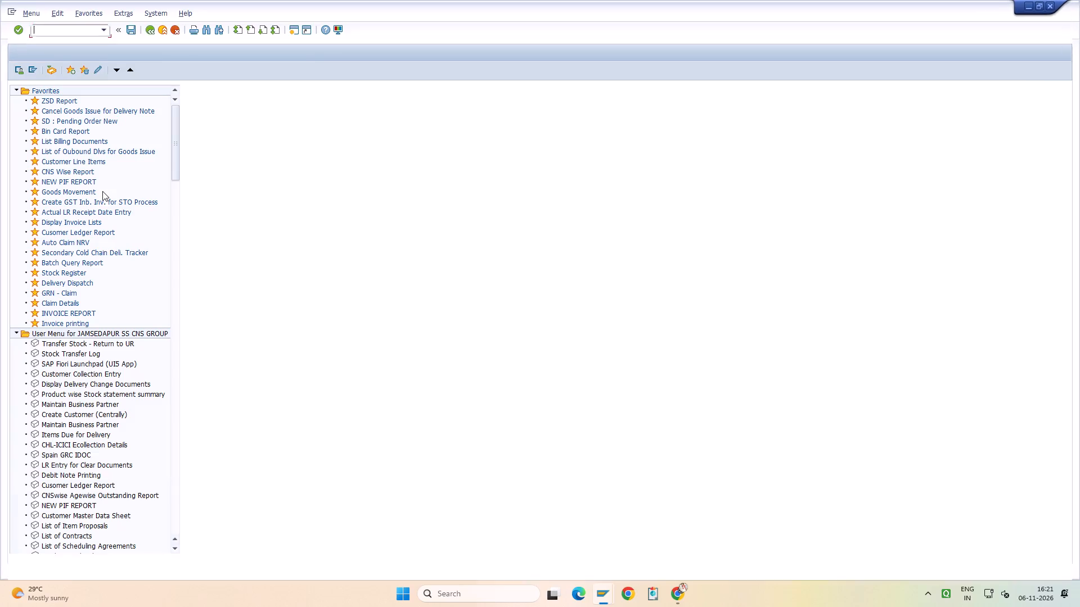
pyautogui.doubleClick(69, 242)
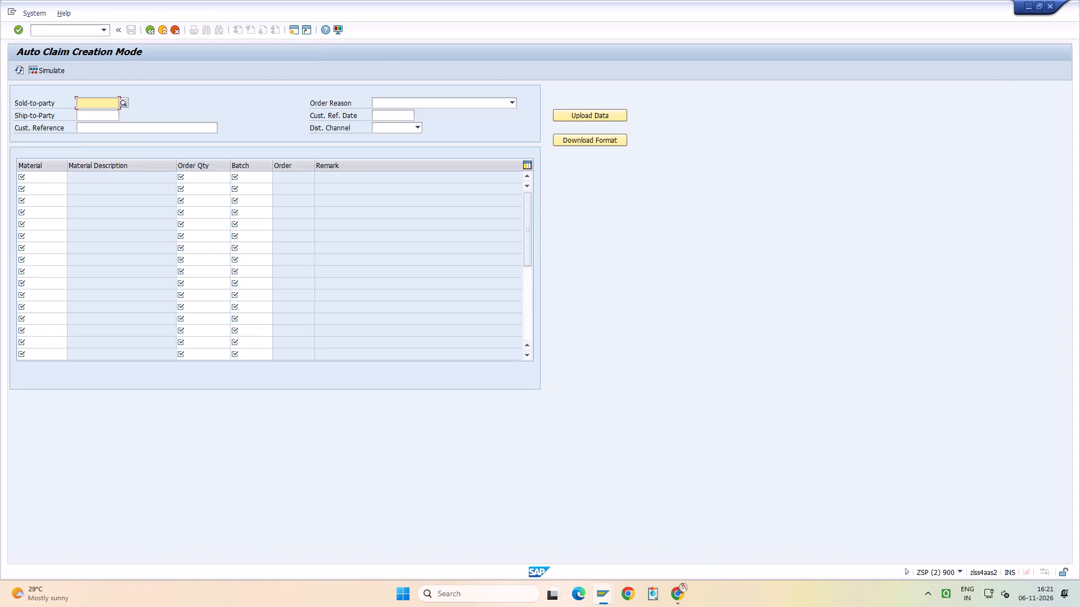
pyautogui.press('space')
pyautogui.press('Down')
pyautogui.press('Return')
pyautogui.press('Tab')
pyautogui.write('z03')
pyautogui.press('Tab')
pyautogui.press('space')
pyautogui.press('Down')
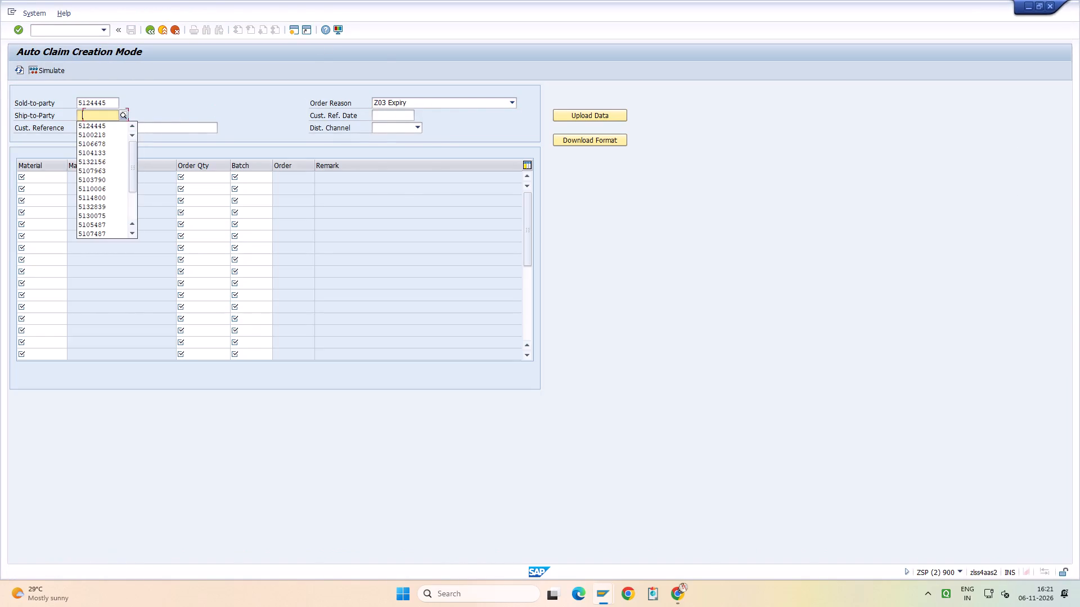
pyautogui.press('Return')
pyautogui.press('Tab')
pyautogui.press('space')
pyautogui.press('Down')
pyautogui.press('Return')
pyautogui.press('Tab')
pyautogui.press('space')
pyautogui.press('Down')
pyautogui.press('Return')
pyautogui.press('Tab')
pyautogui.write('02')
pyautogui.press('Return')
# Paste the copied material numbers into the claim's Material column, starting at the first row.
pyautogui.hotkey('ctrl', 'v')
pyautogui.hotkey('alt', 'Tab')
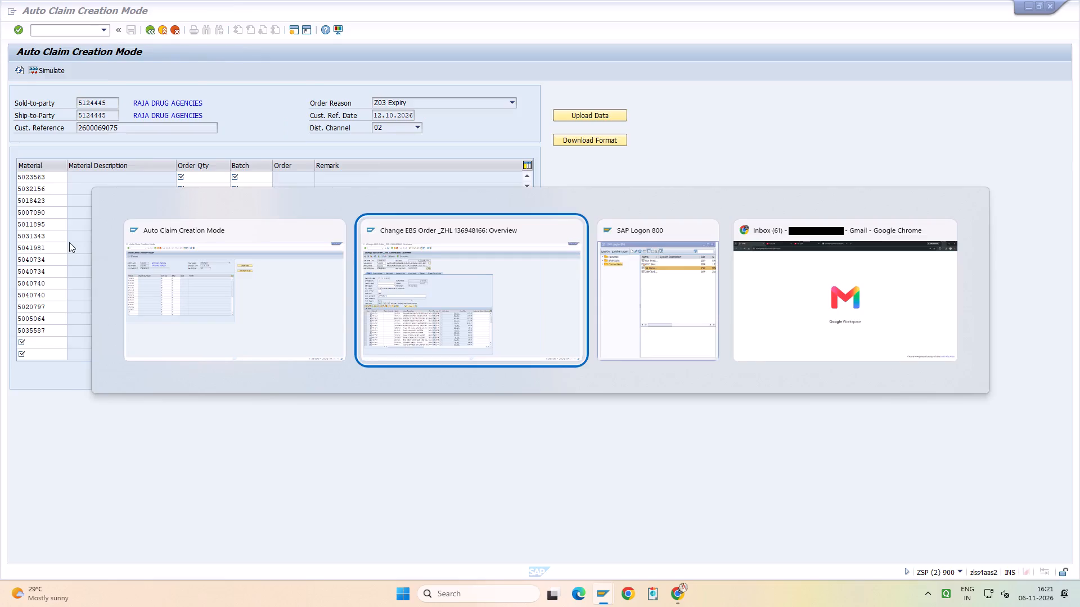
# Copy the order quantities and batches of order items 10 to 140 into the matching rows of the Auto Claim Creation table.
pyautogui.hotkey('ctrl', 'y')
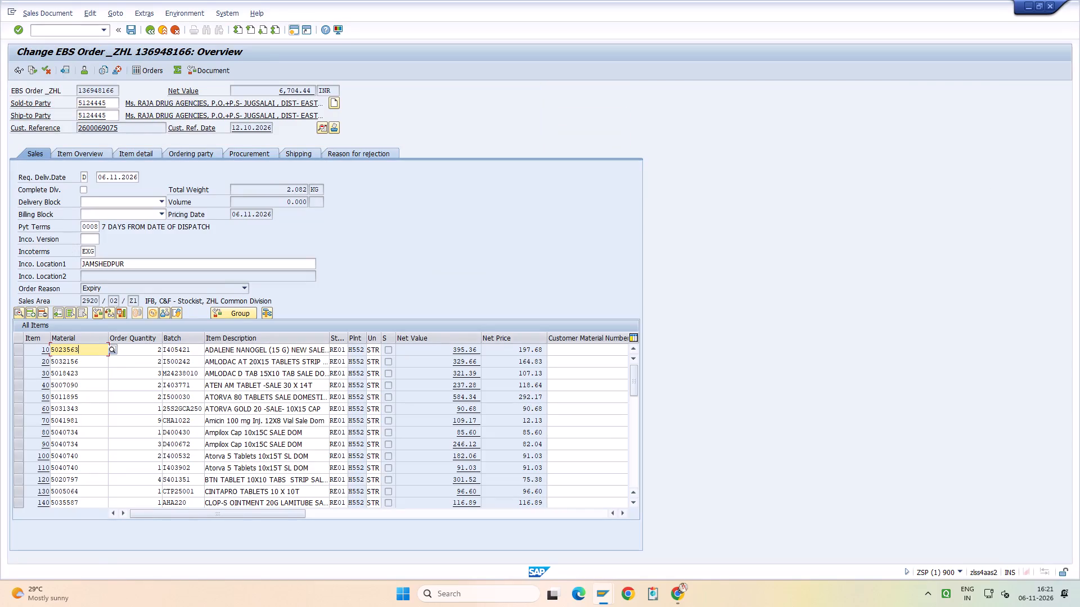
pyautogui.moveTo(151, 349); pyautogui.dragTo(183, 502)
pyautogui.hotkey('ctrl', 'c')
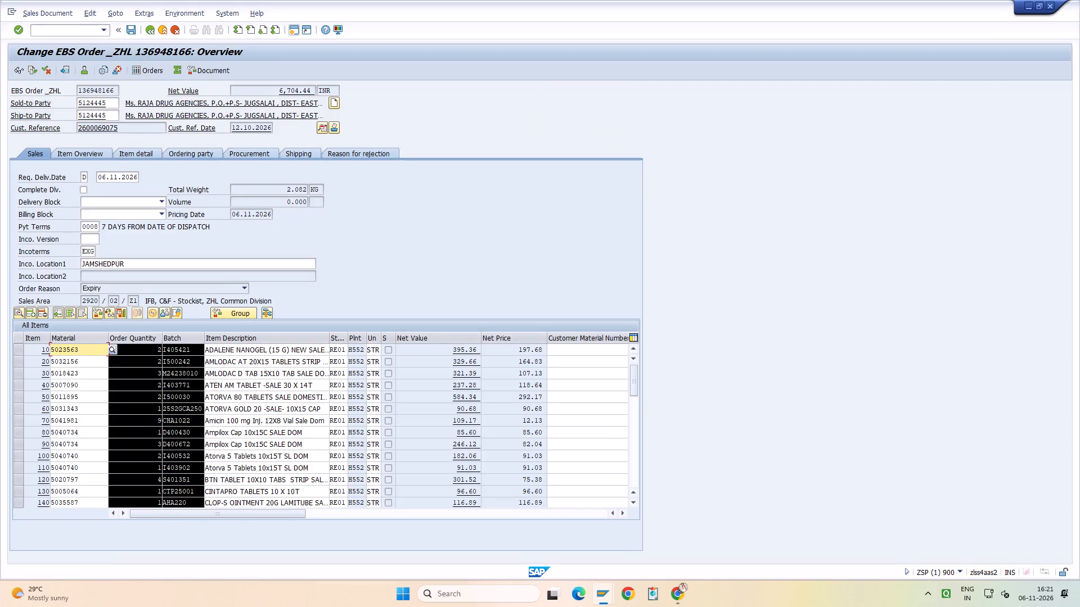
pyautogui.hotkey('alt', 'Tab')
pyautogui.click(202, 178)
pyautogui.hotkey('ctrl', 'v')
# Copy the material numbers of order items 150 to 280 into the next empty rows of the claim table.
pyautogui.press('pagedown')
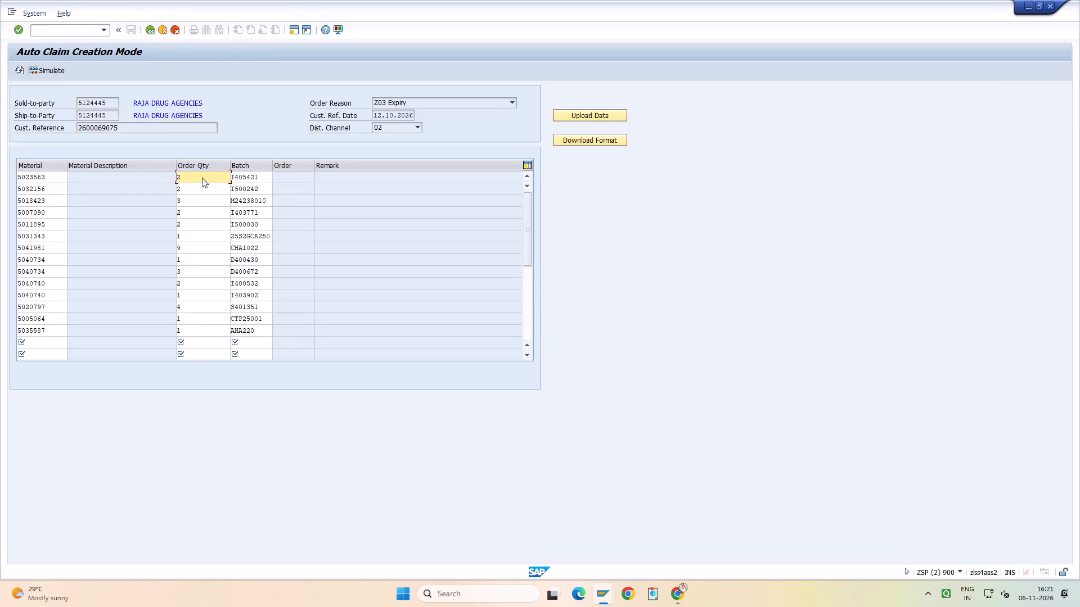
pyautogui.click(530, 178)
pyautogui.hotkey('alt', 'Tab')
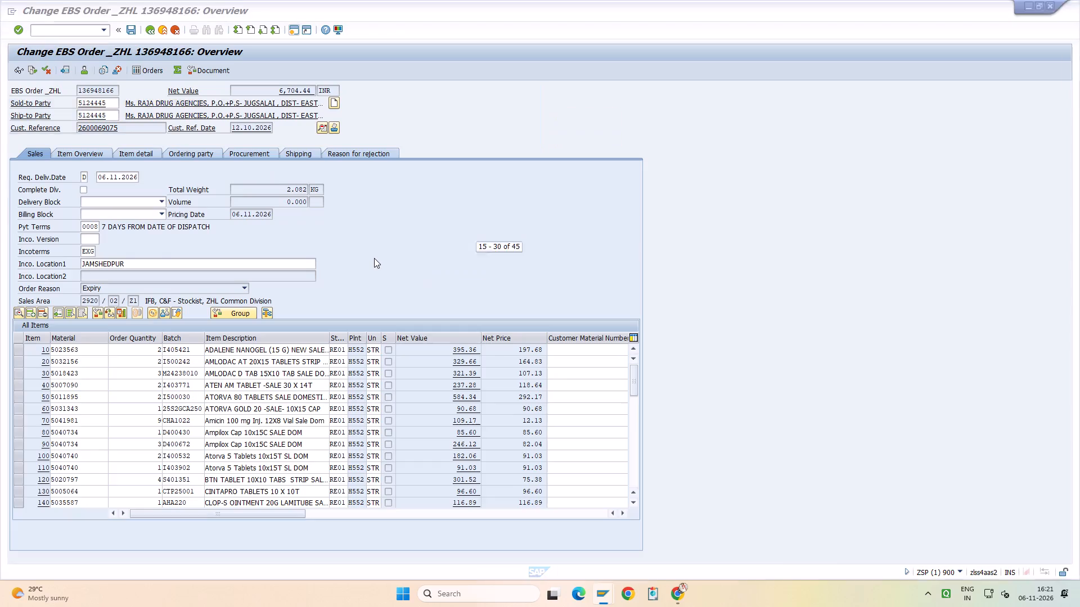
pyautogui.press('pagedown')
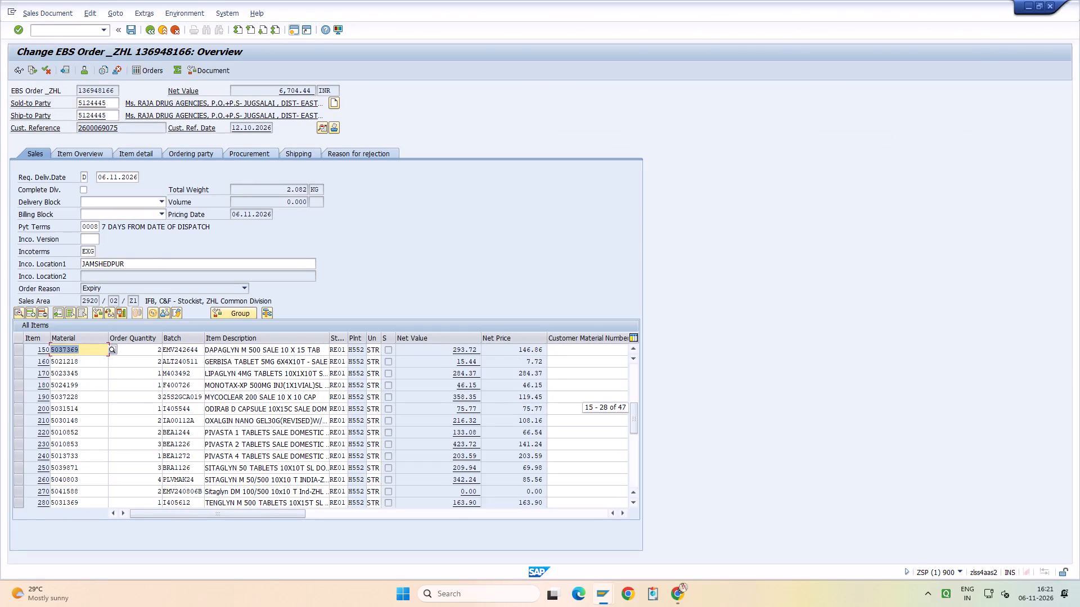
pyautogui.hotkey('ctrl', 'y')
pyautogui.moveTo(77, 349); pyautogui.dragTo(85, 502)
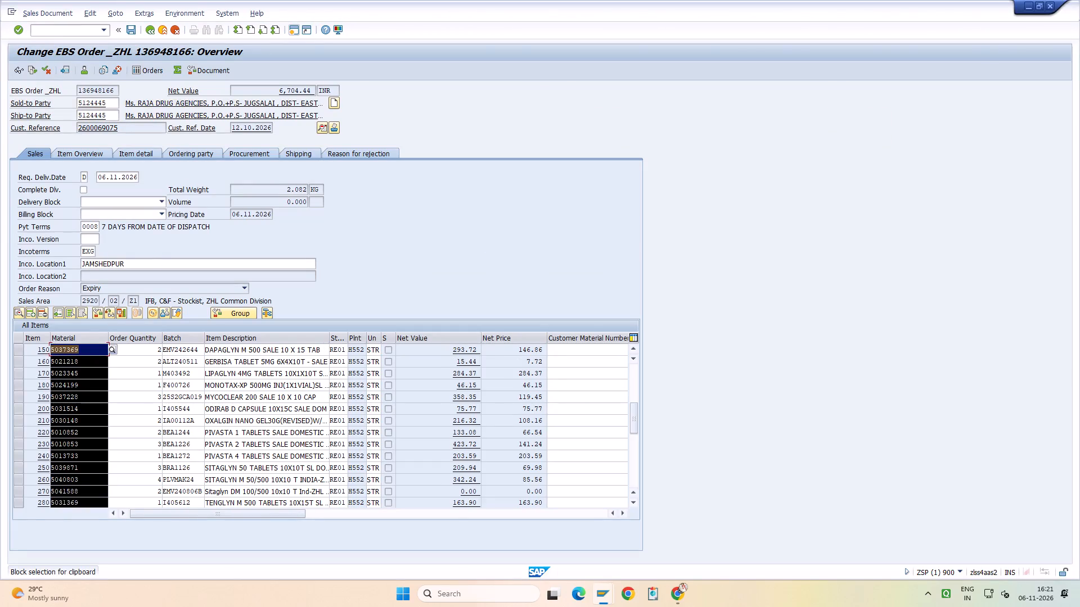
pyautogui.moveTo(85, 502); pyautogui.dragTo(86, 505)
pyautogui.hotkey('ctrl', 'c')
pyautogui.hotkey('alt', 'Tab')
pyautogui.click(49, 182)
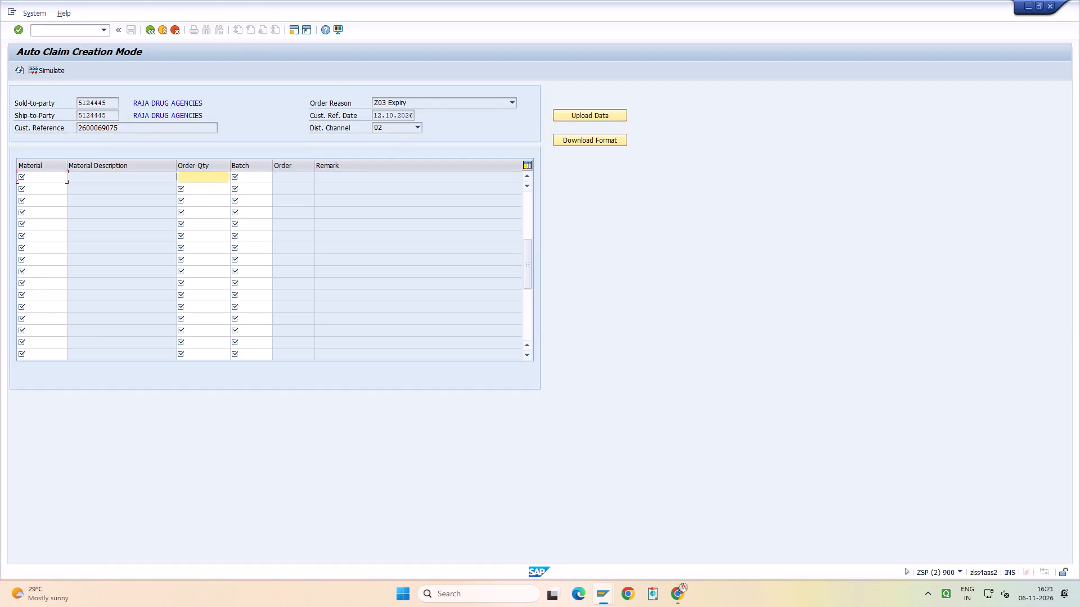
pyautogui.hotkey('ctrl', 'v')
# Copy the order quantities and batches of items 150 to 280 beside their materials in the claim table.
pyautogui.hotkey('alt', 'Tab')
pyautogui.hotkey('ctrl', 'y')
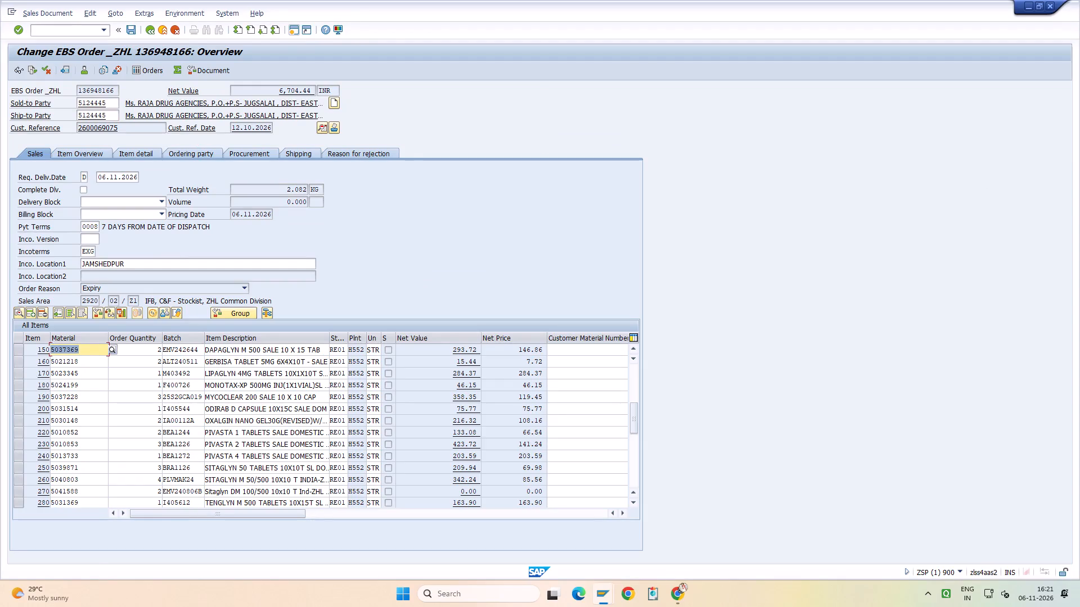
pyautogui.moveTo(148, 345); pyautogui.dragTo(186, 506)
pyautogui.hotkey('ctrl', 'c')
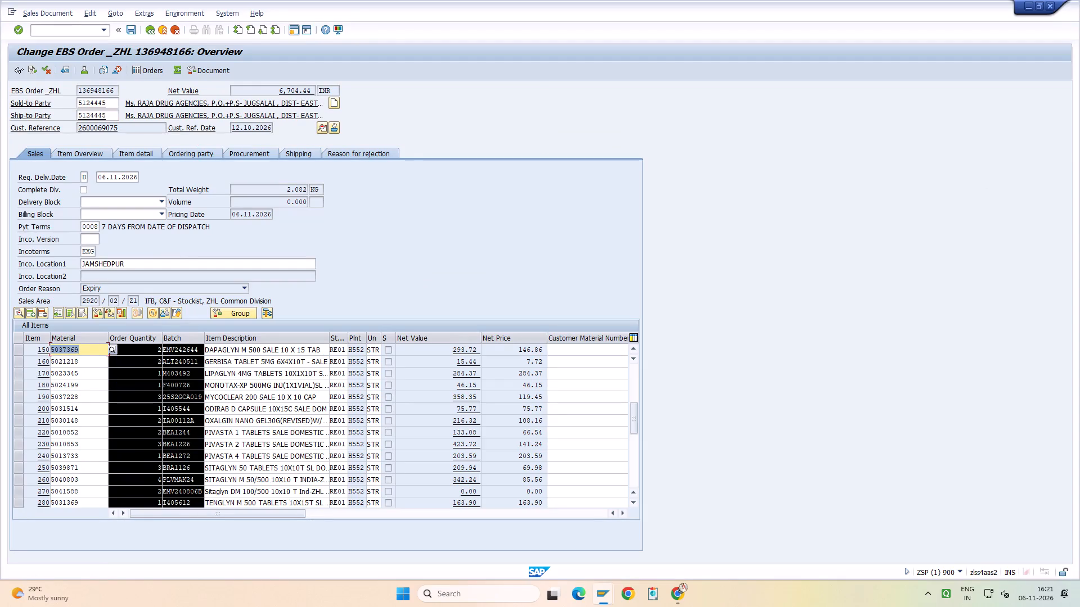
pyautogui.hotkey('alt', 'Tab')
pyautogui.click(200, 173)
pyautogui.hotkey('ctrl', 'v')
# Copy the material numbers of the last order items, 290 to 330, into the next empty claim rows.
pyautogui.press('pagedown')
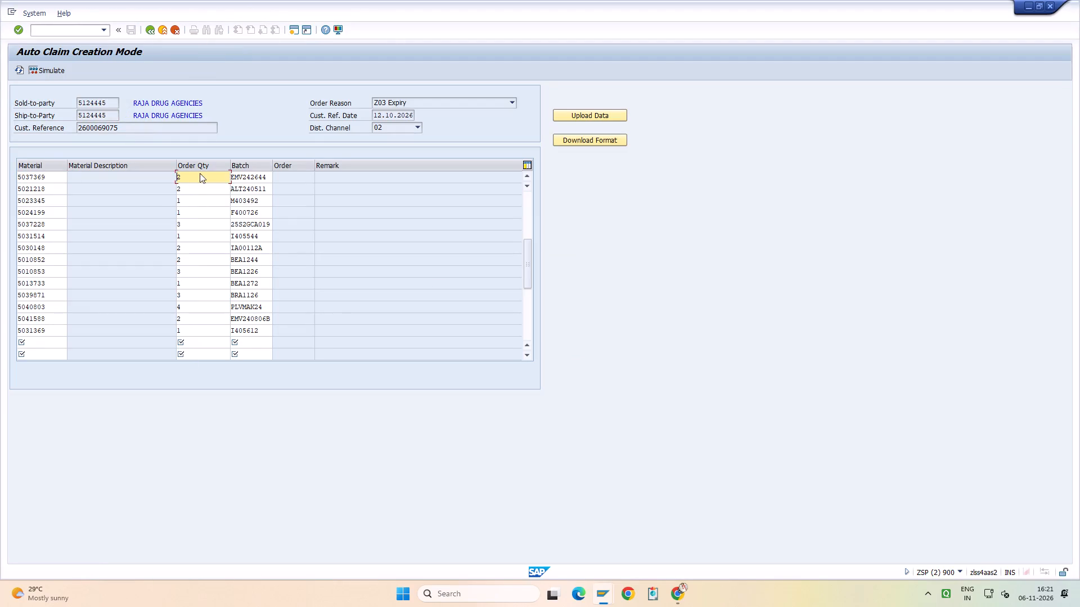
pyautogui.click(524, 176)
pyautogui.hotkey('alt', 'Tab')
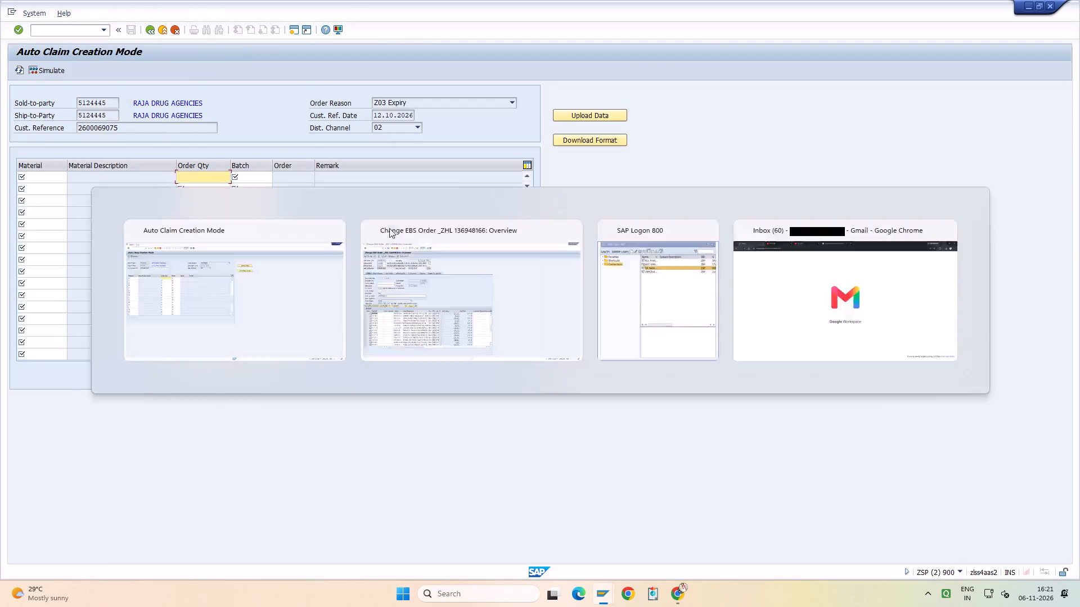
pyautogui.press('pagedown')
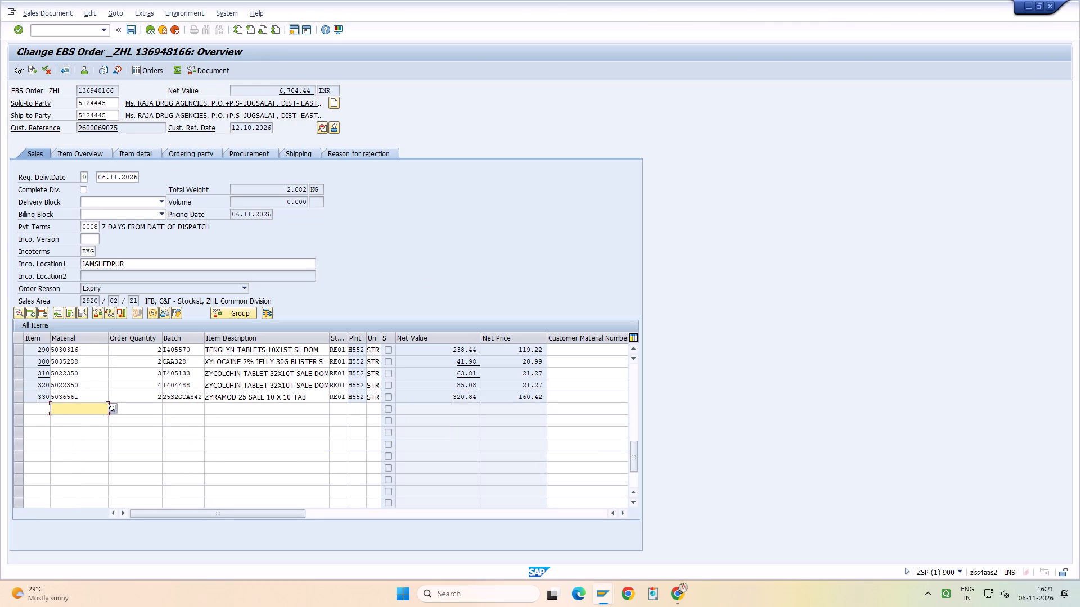
pyautogui.hotkey('ctrl', 'y')
pyautogui.moveTo(87, 349); pyautogui.dragTo(97, 396)
pyautogui.hotkey('ctrl', 'c')
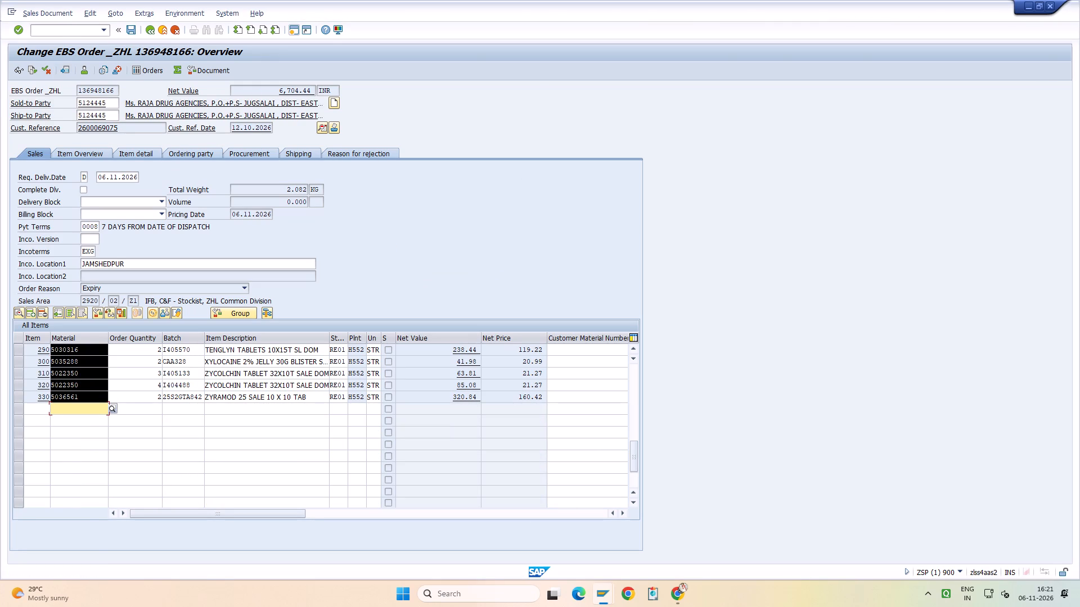
pyautogui.hotkey('alt', 'Tab')
pyautogui.click(44, 179)
pyautogui.hotkey('ctrl', 'v')
# Copy the order quantities and batches of items 290 to 330 into the claim table and validate the entries.
pyautogui.hotkey('alt', 'Tab')
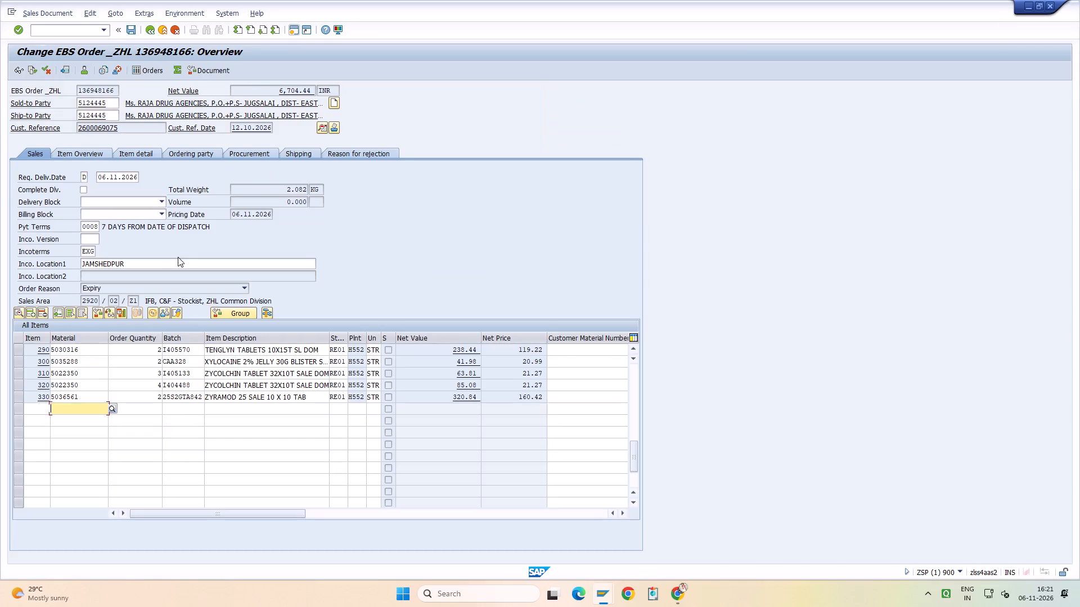
pyautogui.hotkey('ctrl', 'y')
pyautogui.moveTo(146, 347); pyautogui.dragTo(180, 401)
pyautogui.hotkey('ctrl', 'c')
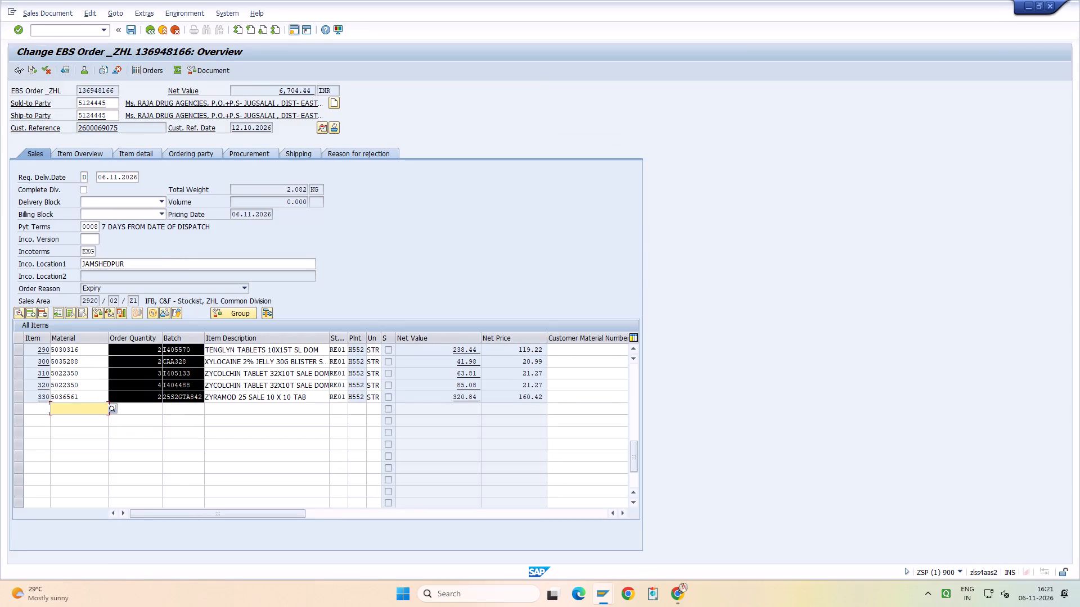
pyautogui.hotkey('alt', 'Tab')
pyautogui.click(205, 176)
pyautogui.hotkey('ctrl', 'v')
pyautogui.press('Return')
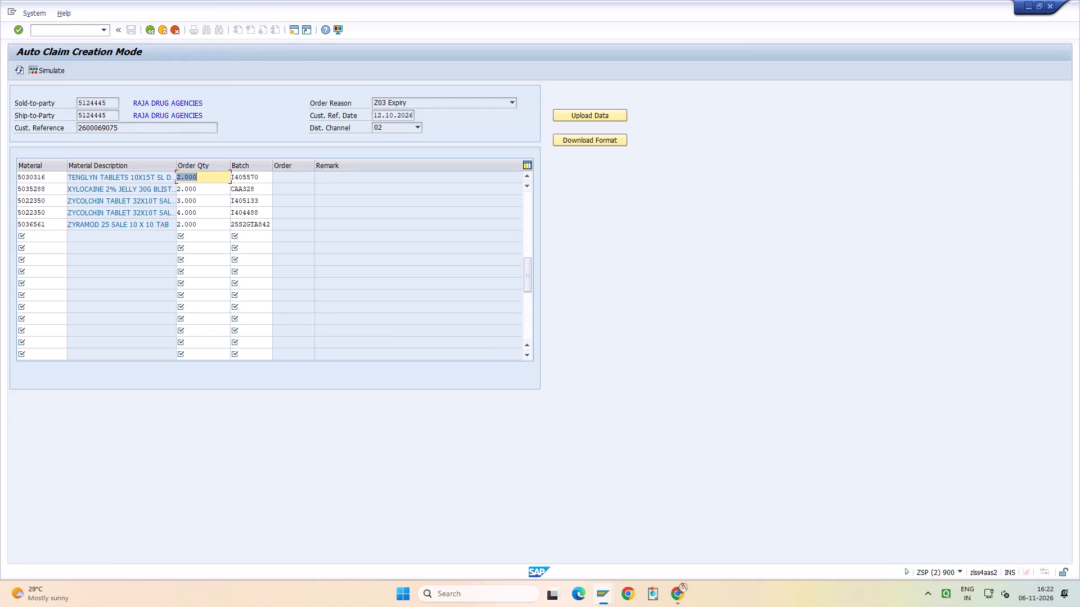
# Check the claim rows against the order and clear the material, quantity and batch of zero-value item 5041588, Sitaglyn DM 100/500.
pyautogui.press('pageup')
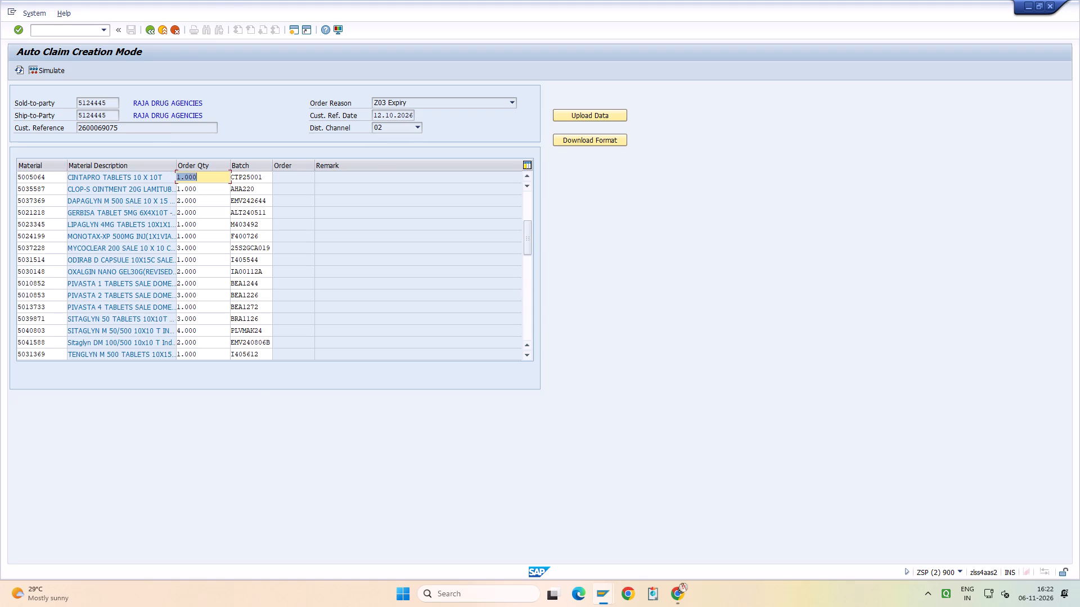
pyautogui.hotkey('alt', 'Tab')
pyautogui.press('pageup')
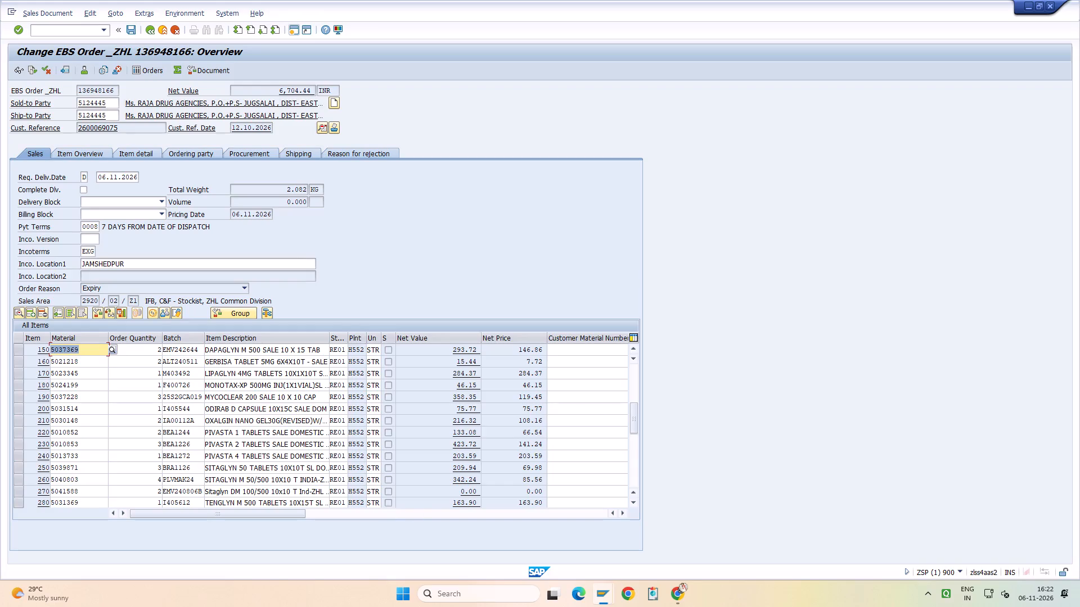
pyautogui.hotkey('alt', 'Tab')
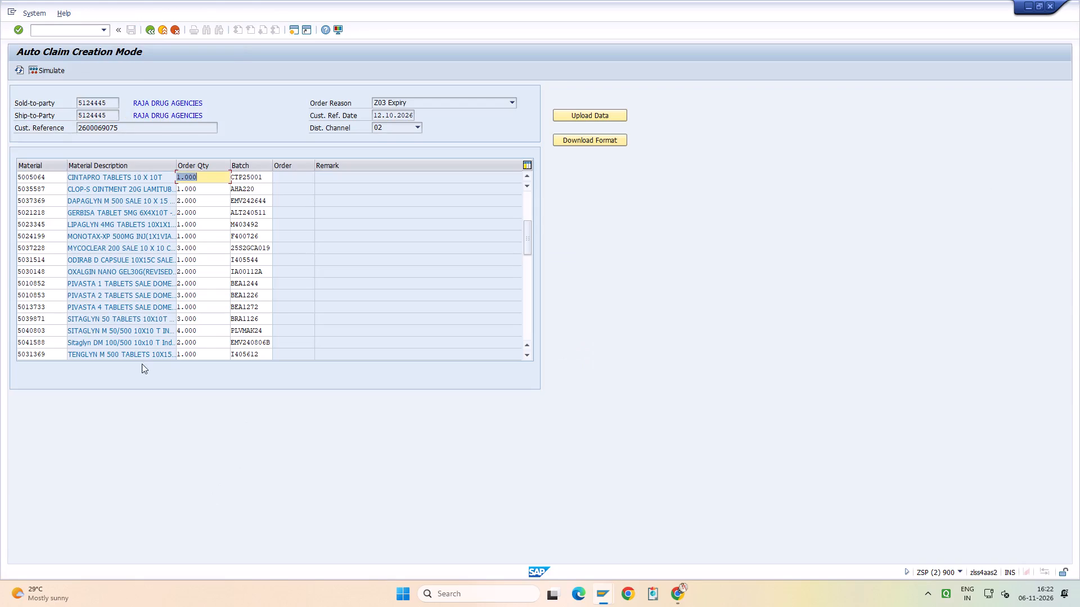
pyautogui.click(56, 342)
pyautogui.hotkey('alt', 'Tab')
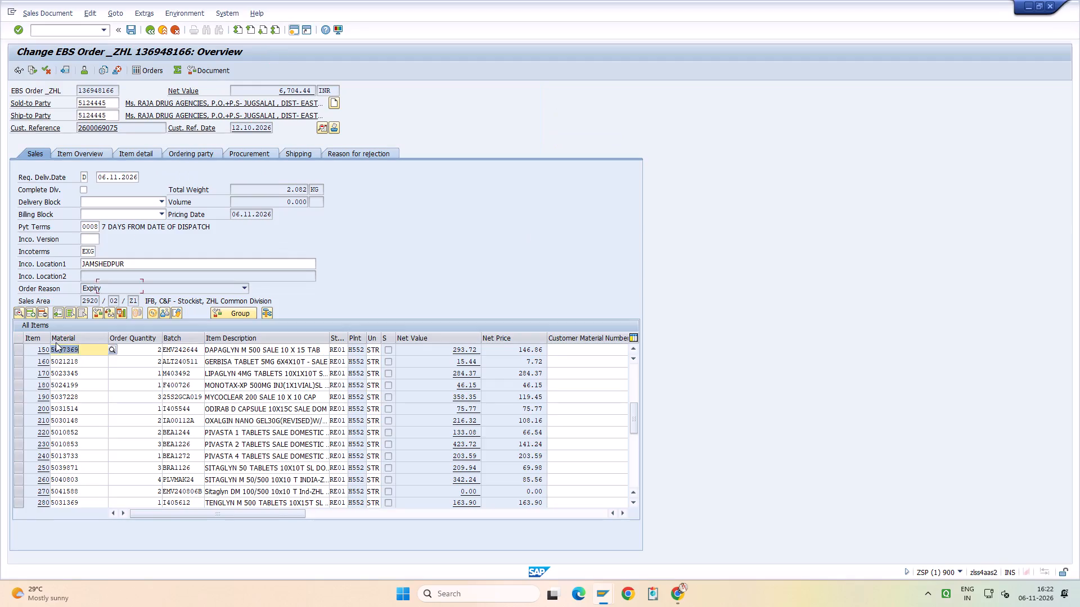
pyautogui.hotkey('alt', 'Tab')
pyautogui.hotkey('ctrl', 'y')
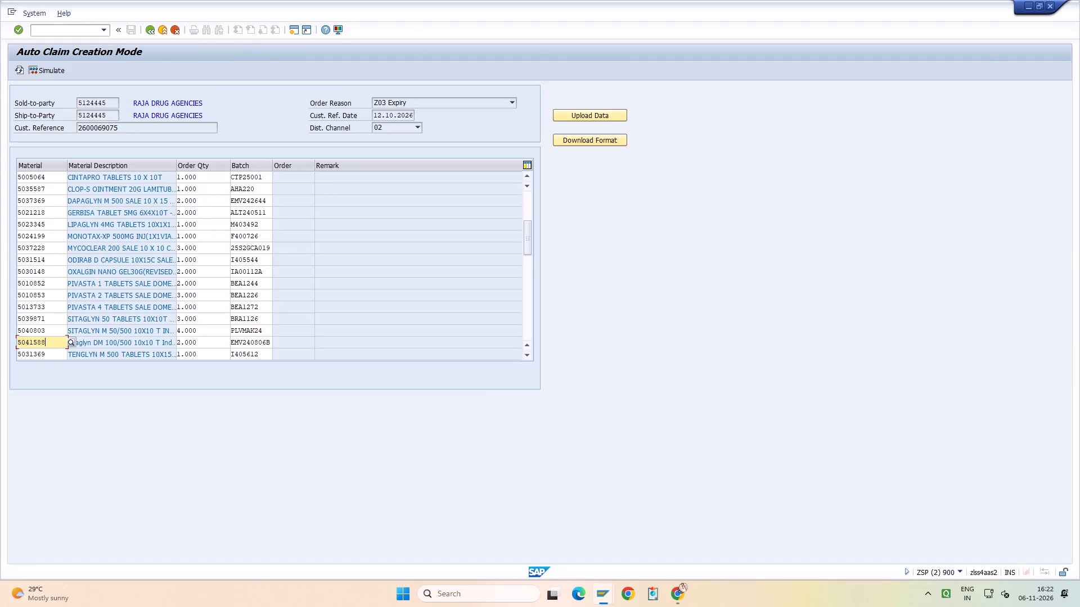
pyautogui.moveTo(52, 341); pyautogui.dragTo(250, 342)
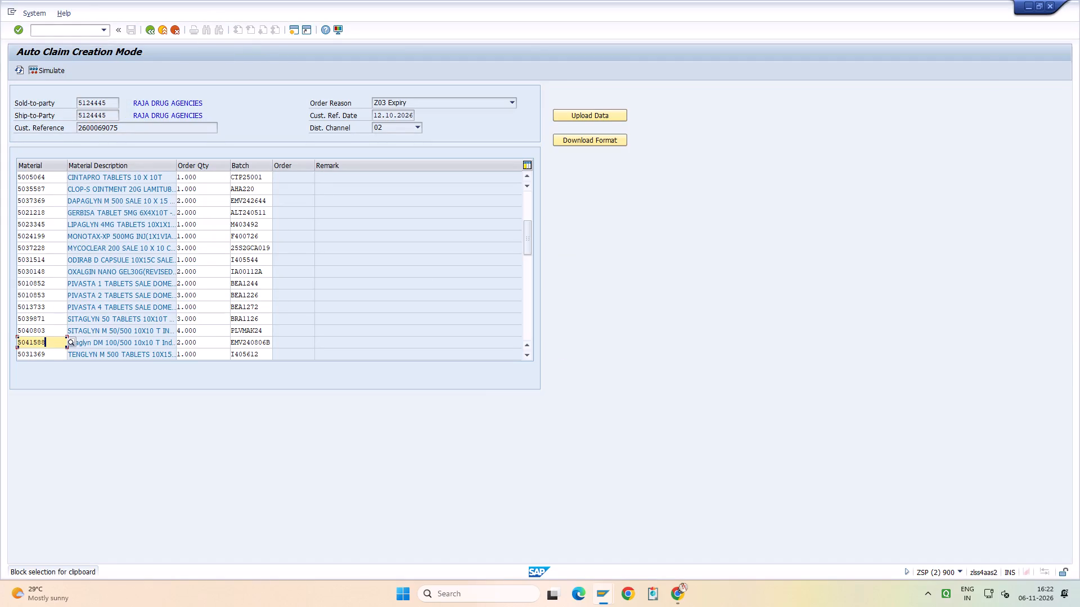
pyautogui.moveTo(250, 342); pyautogui.dragTo(256, 342)
pyautogui.press('Delete')
# Simulate the auto claim with the entered items.
pyautogui.click(59, 71)
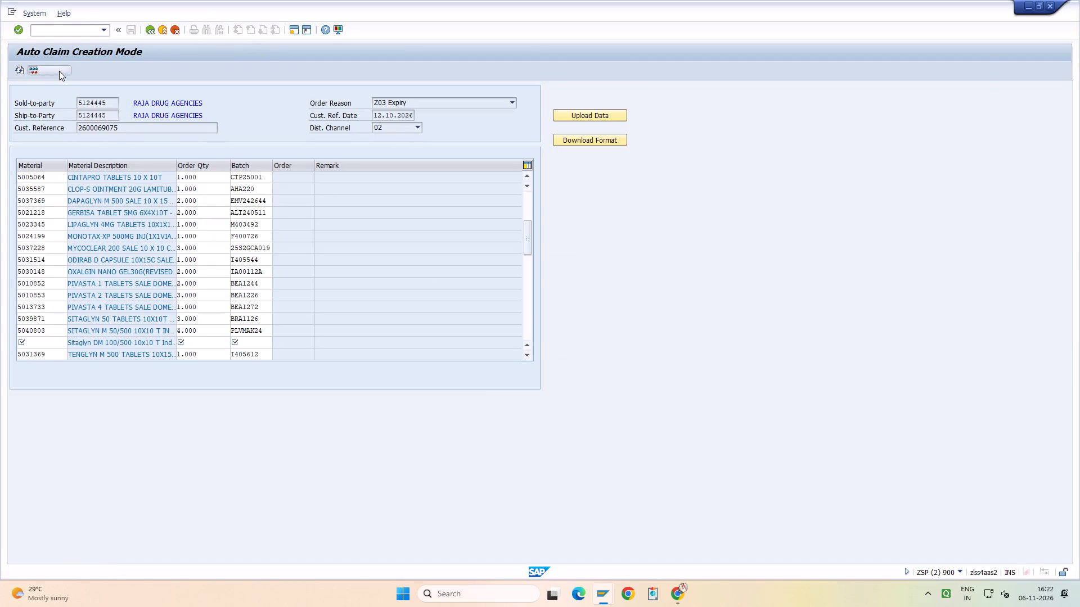
pyautogui.click(476, 254)
pyautogui.click(546, 395)
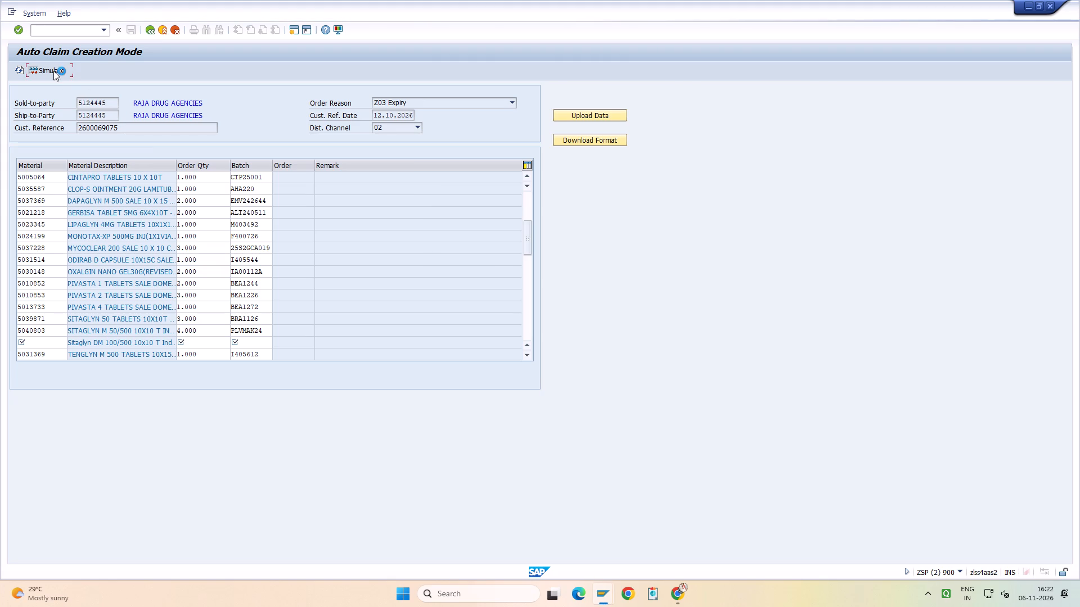
pyautogui.click(53, 71)
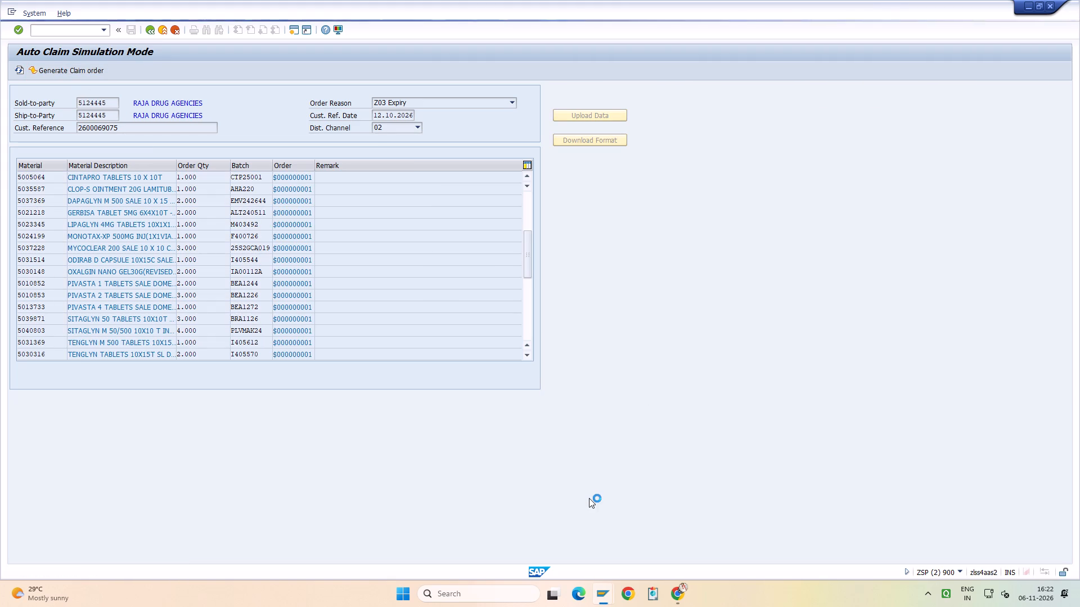
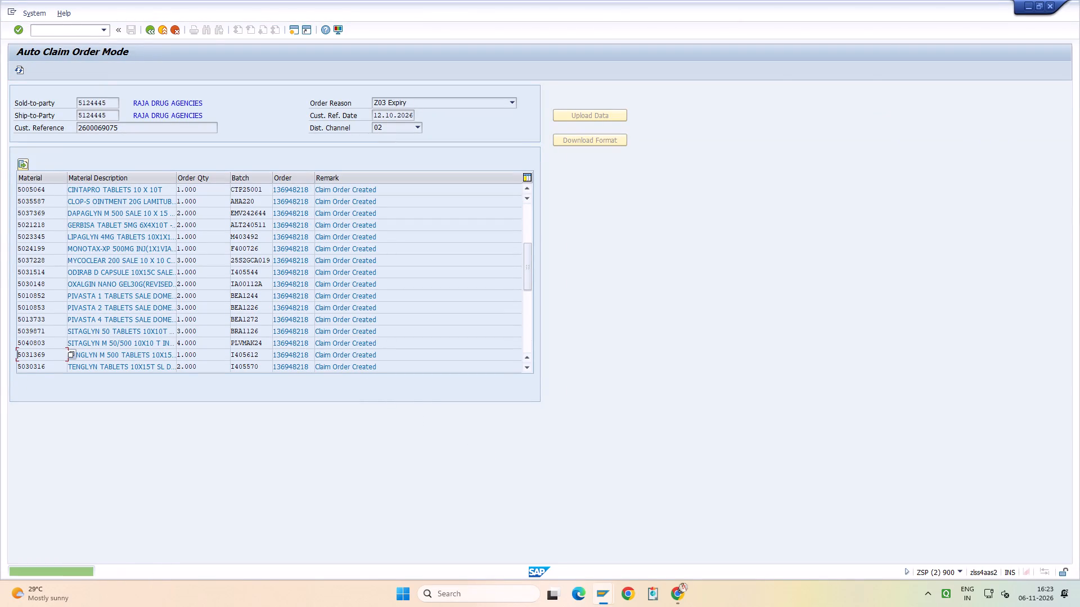
pyautogui.moveTo(310, 189); pyautogui.dragTo(238, 205)
pyautogui.hotkey('ctrl', 'c')
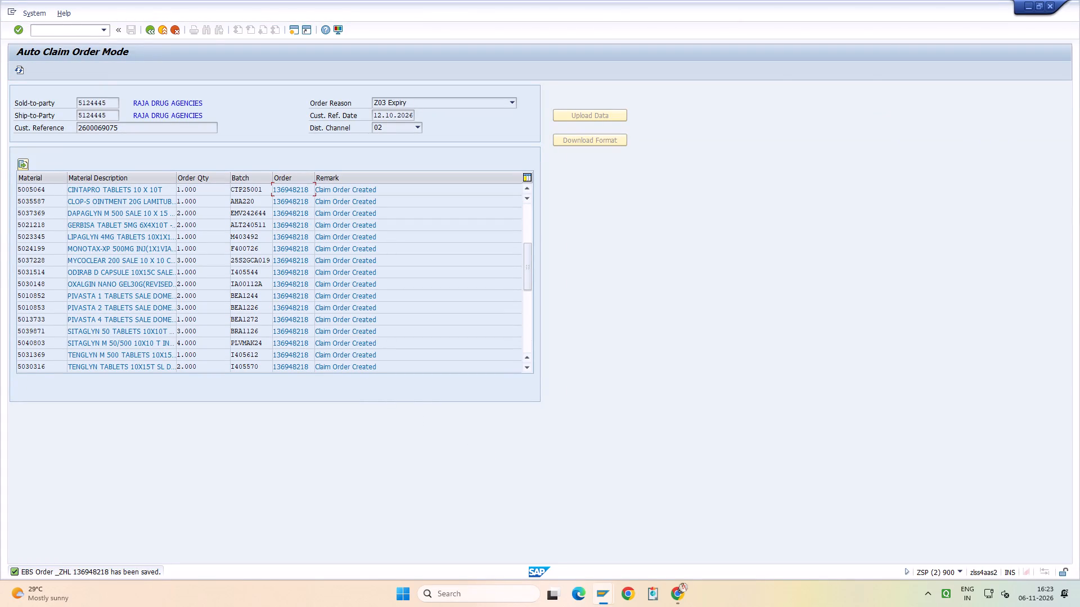
pyautogui.press('pagedown')
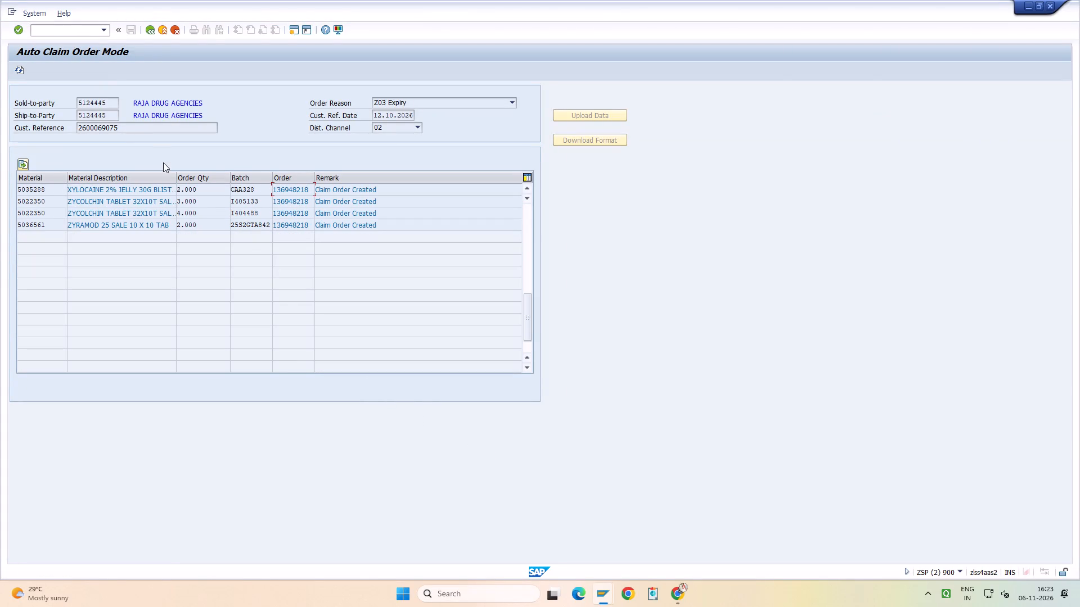
pyautogui.click(107, 34)
pyautogui.click(103, 54)
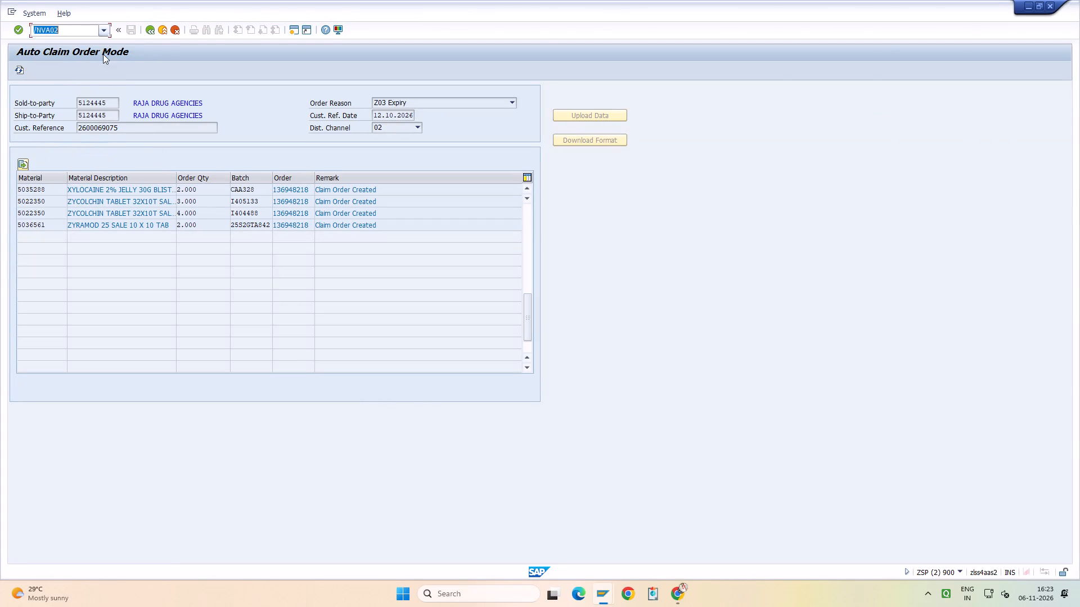
pyautogui.press('Return')
pyautogui.moveTo(138, 110); pyautogui.dragTo(79, 122)
pyautogui.hotkey('ctrl', 'v')
pyautogui.hotkey('ctrl', 'Return')
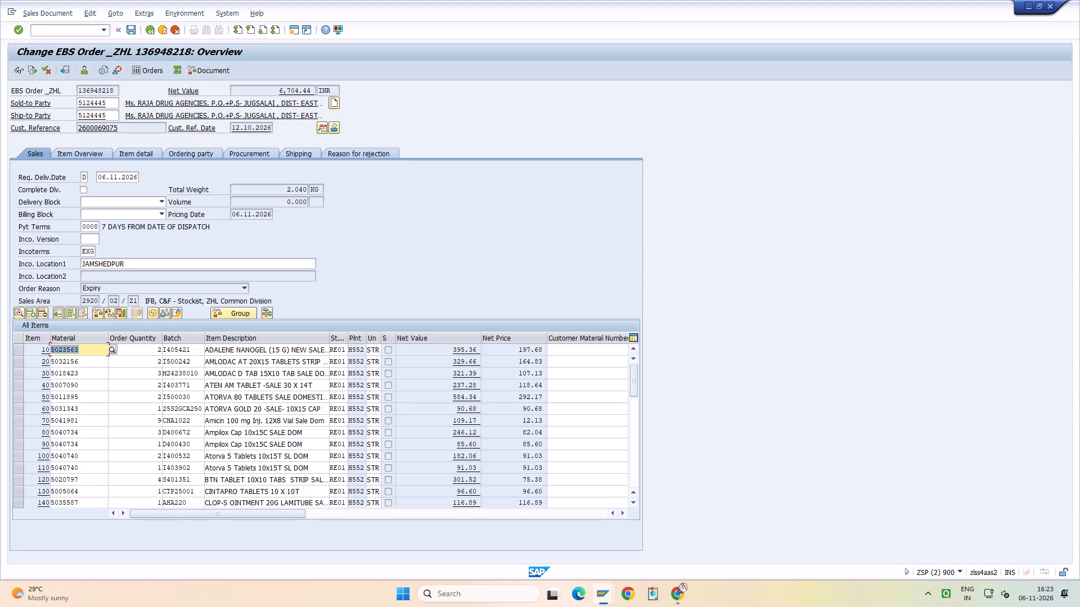
pyautogui.press('pagedown')
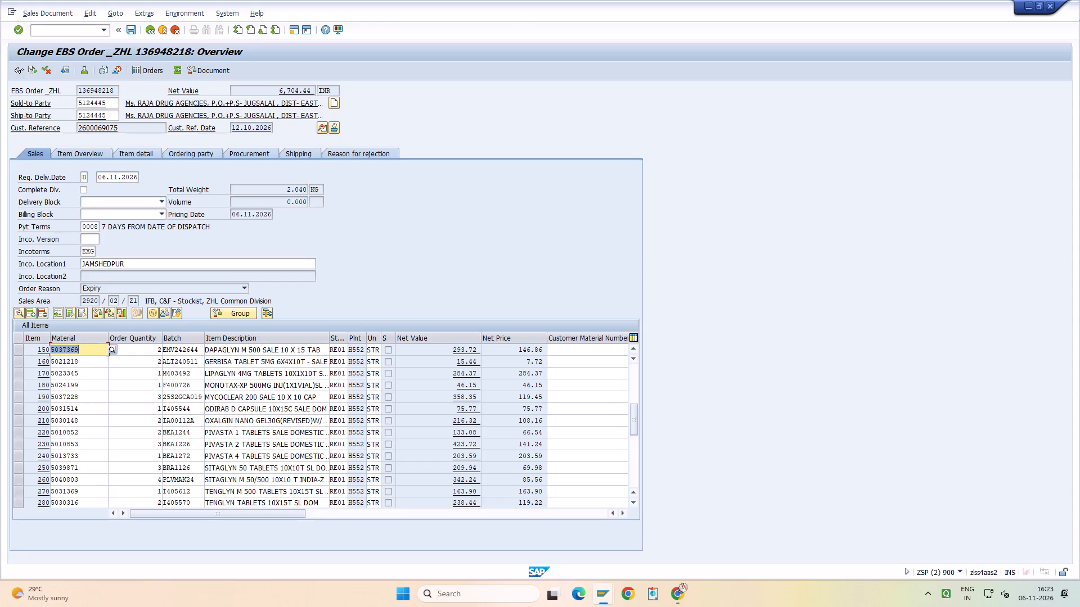
pyautogui.press('pagedown')
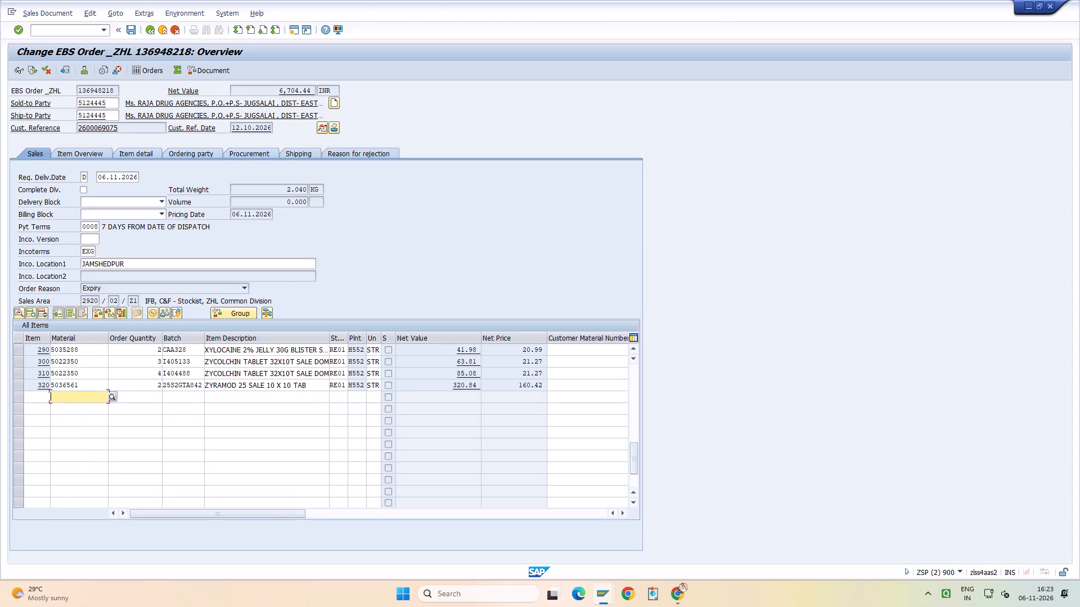
pyautogui.hotkey('alt', 'Tab')
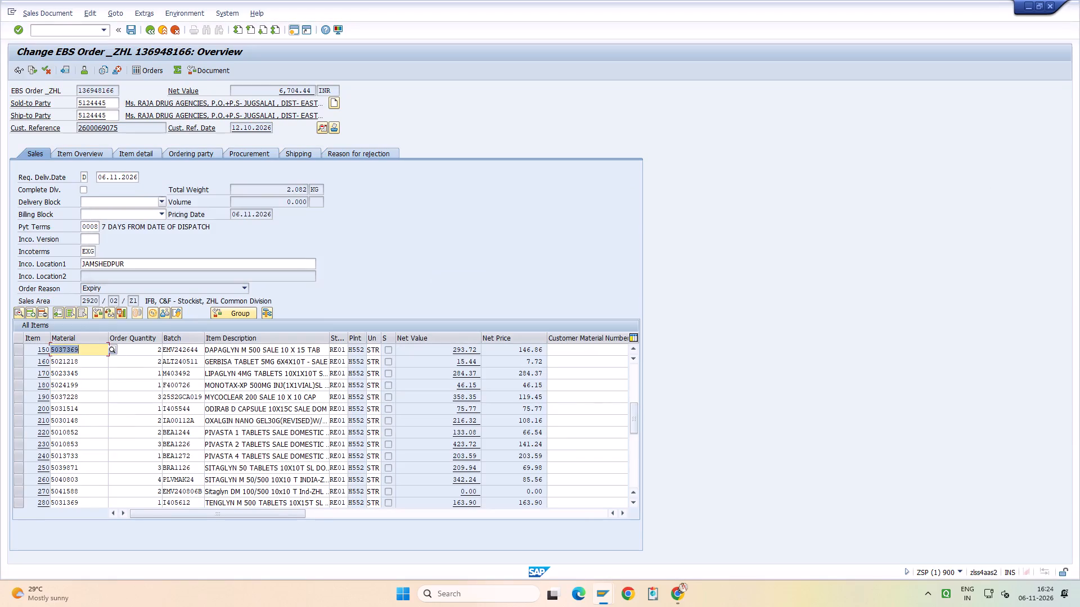
pyautogui.press('pagedown')
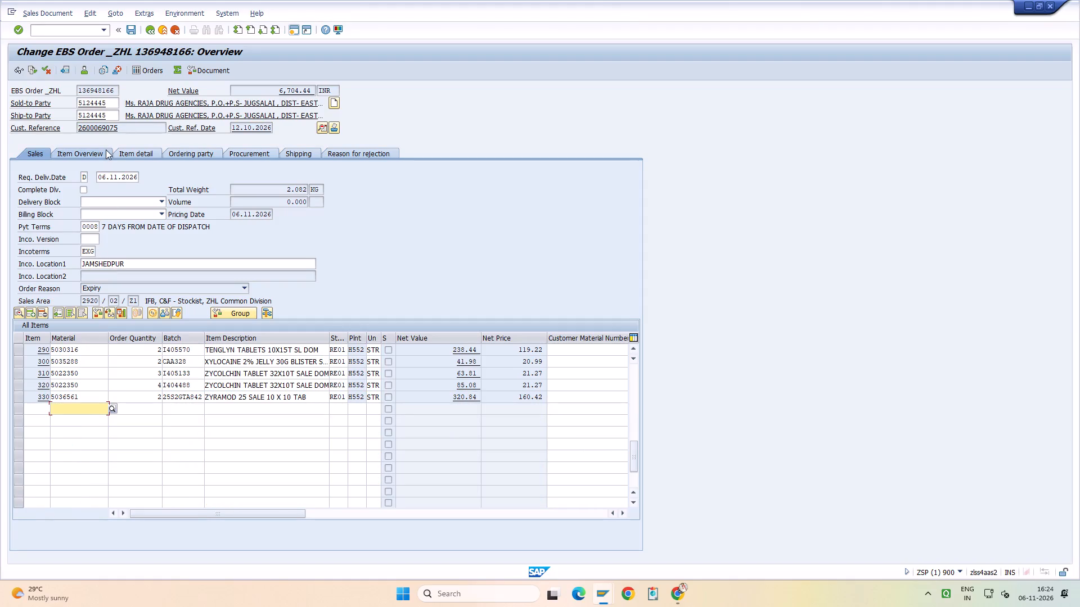
pyautogui.click(46, 15)
pyautogui.click(76, 135)
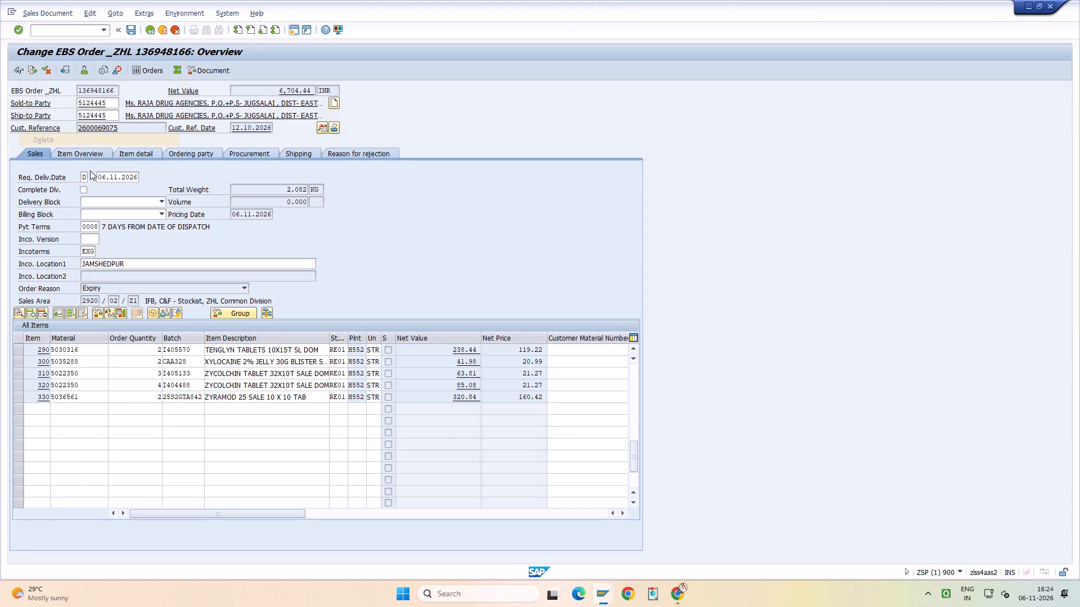
pyautogui.click(139, 211)
pyautogui.hotkey('alt', 'Tab')
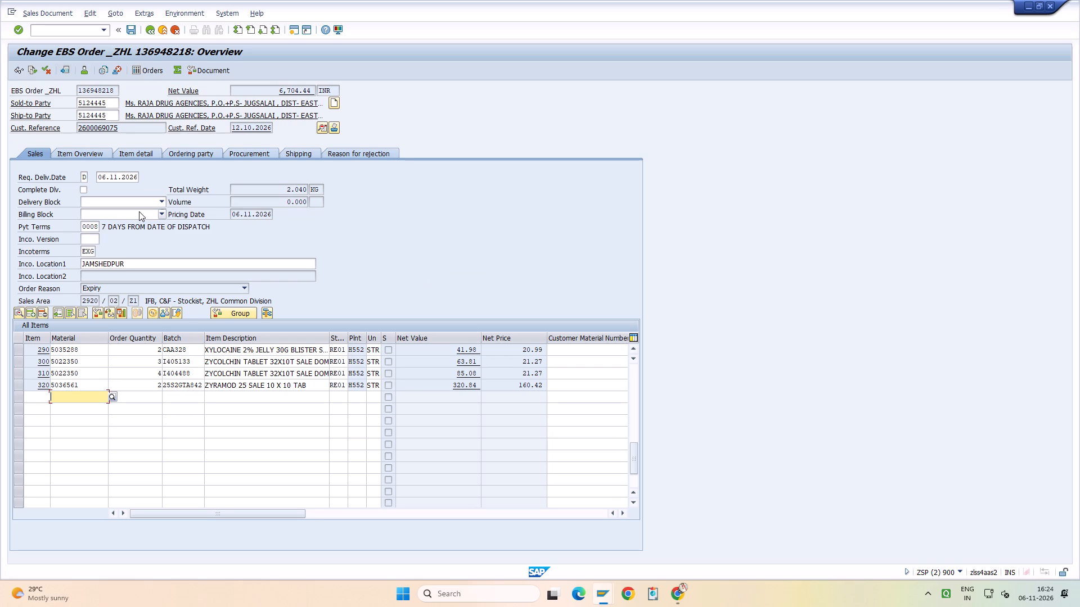
pyautogui.press('pageup')
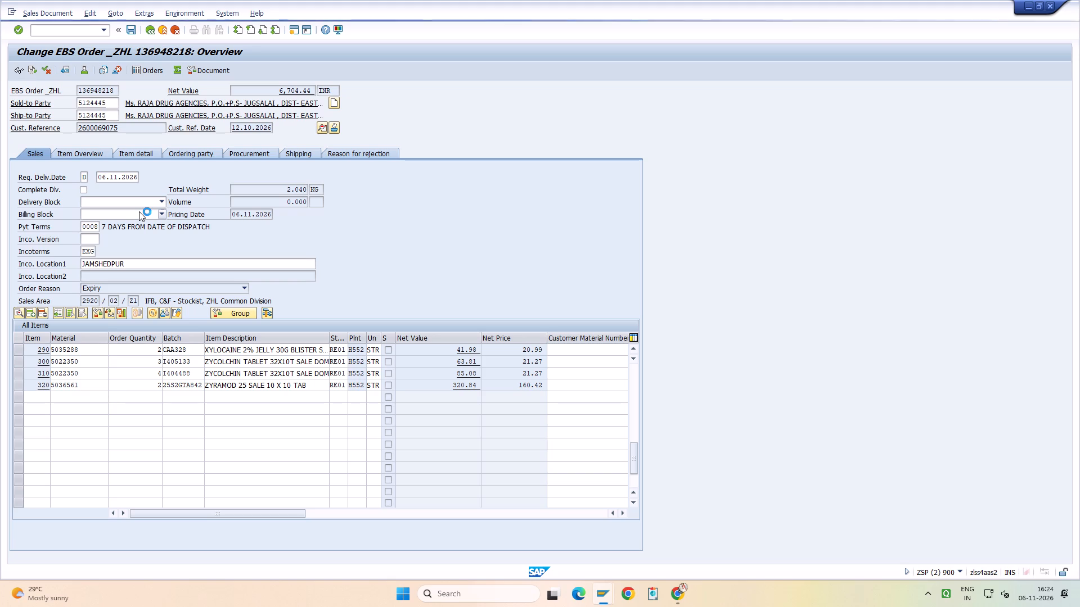
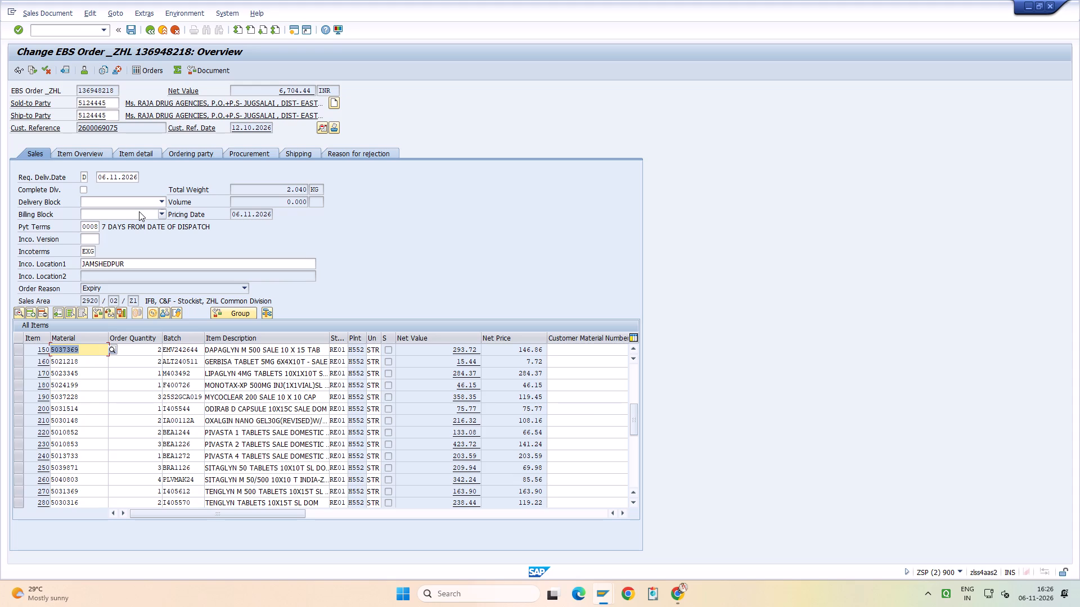
pyautogui.press('pagedown')
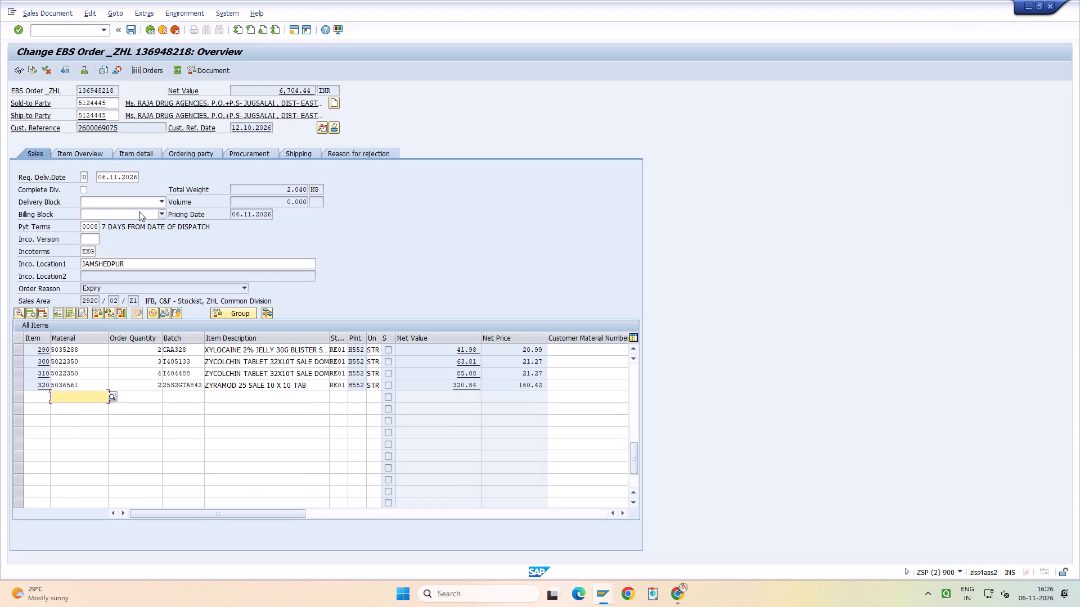
pyautogui.press('pageup')
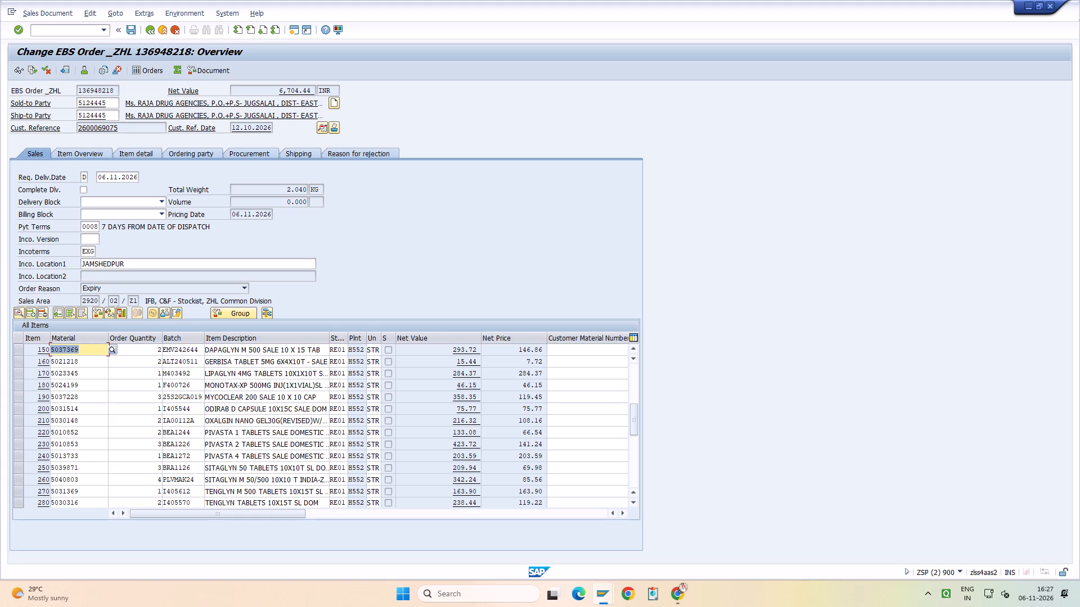
pyautogui.click(106, 29)
pyautogui.click(99, 54)
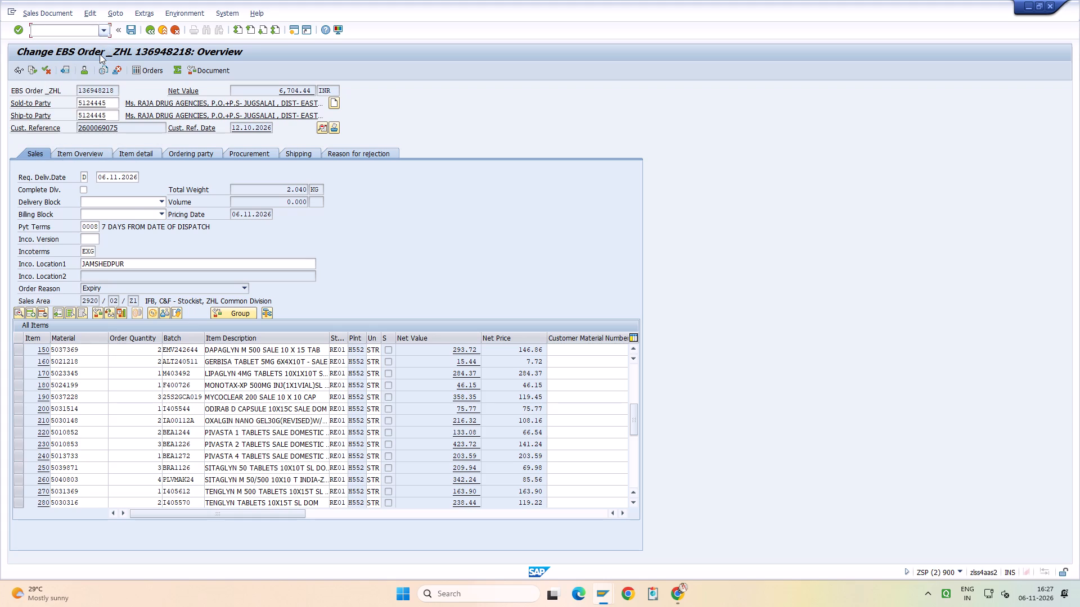
pyautogui.press('Return')
pyautogui.press('Return')
pyautogui.press('space')
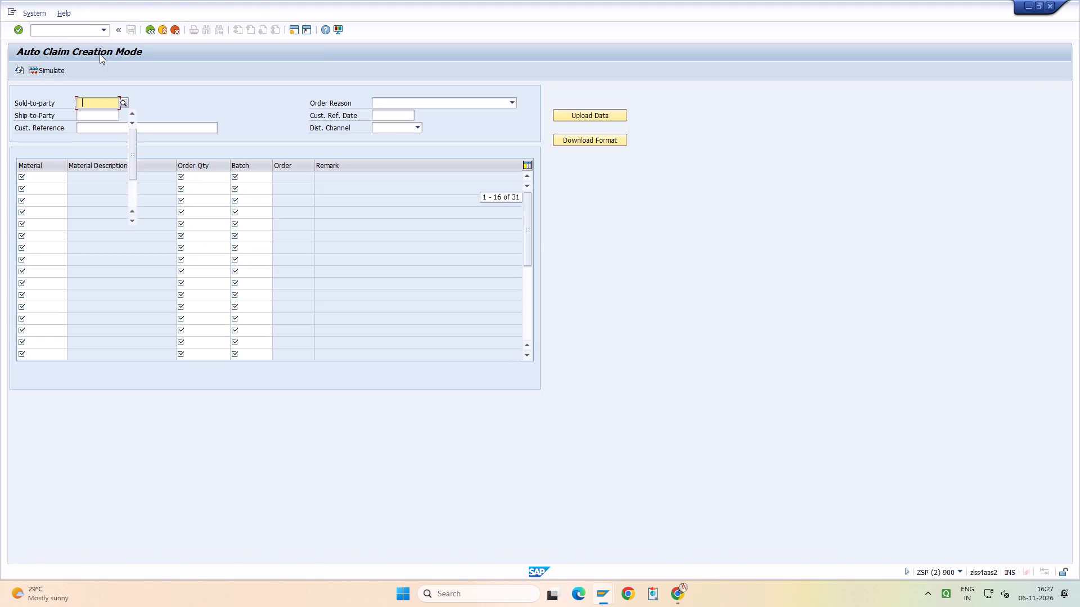
pyautogui.press('Down')
pyautogui.press('Return')
pyautogui.press('Tab')
pyautogui.write('z03')
pyautogui.press('Tab')
pyautogui.press('space')
pyautogui.press('Down')
pyautogui.press('Return')
pyautogui.press('Tab')
pyautogui.press('space')
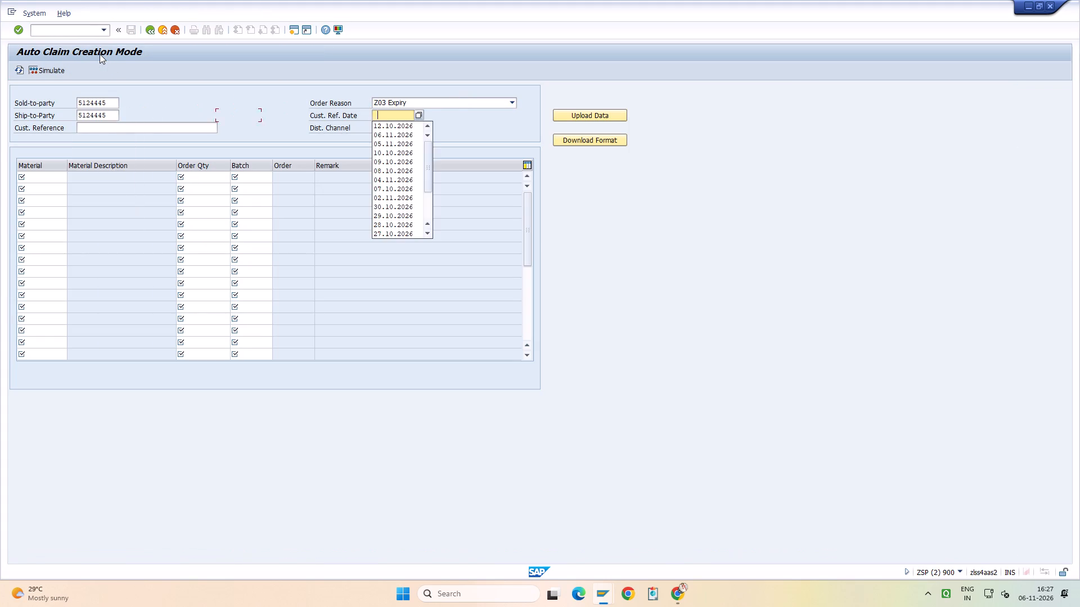
pyautogui.press('Down')
pyautogui.press('Return')
pyautogui.press('Tab')
pyautogui.press('space')
pyautogui.press('Down')
pyautogui.press('Return')
pyautogui.press('Tab')
pyautogui.write('02')
pyautogui.press('Return')
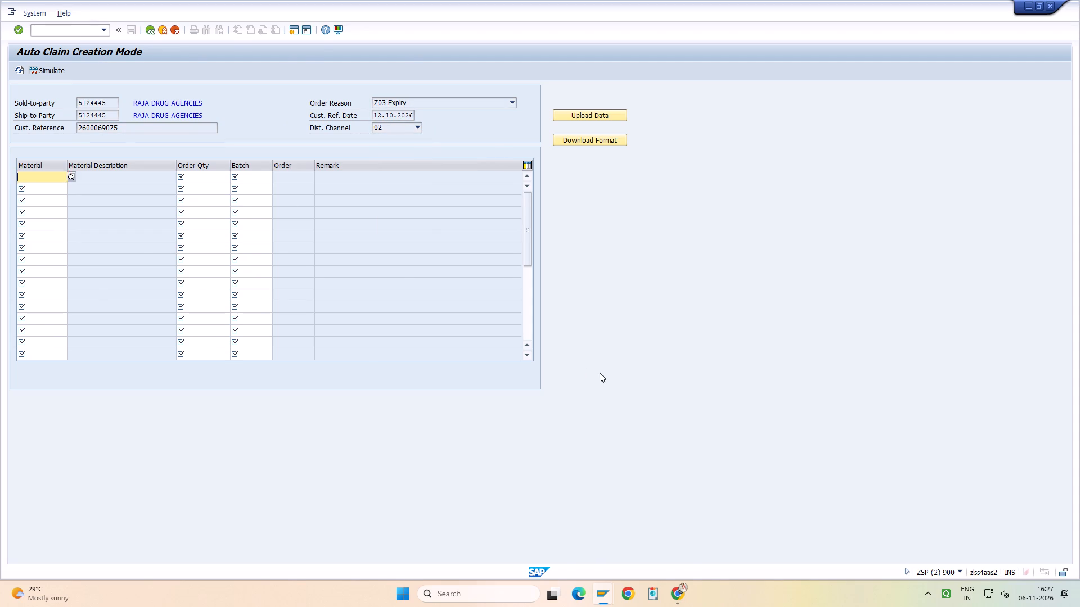
# Open the RAJA DRUG AGENCIES_5124445_Novas file from the 20. NOVEMBER 2026, 2848-2854 folder and fit its column widths.
pyautogui.press('super+d')
pyautogui.doubleClick(327, 250)
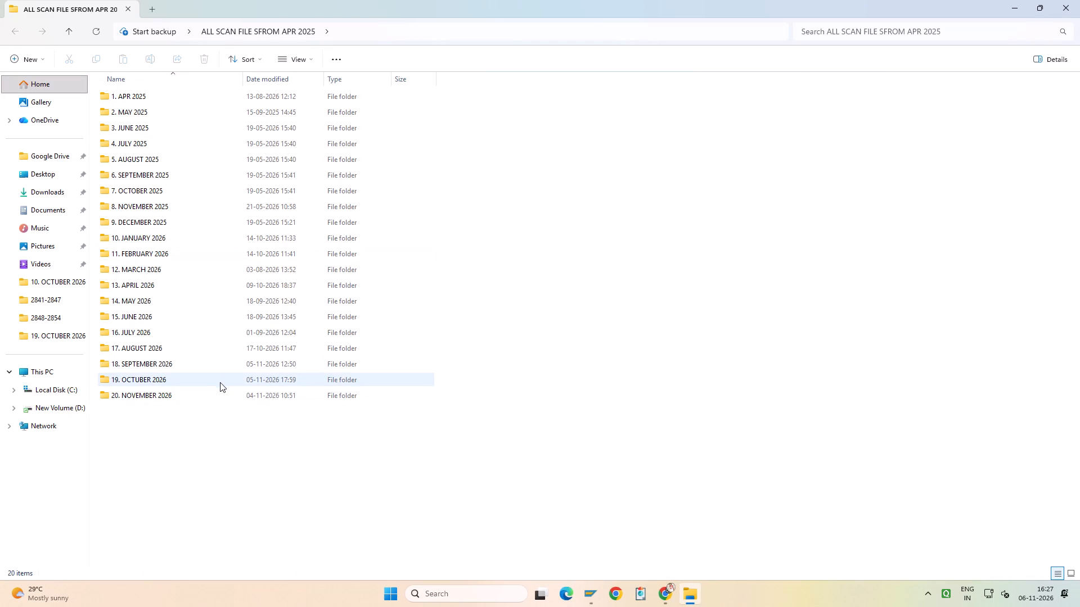
pyautogui.doubleClick(223, 388)
pyautogui.doubleClick(225, 393)
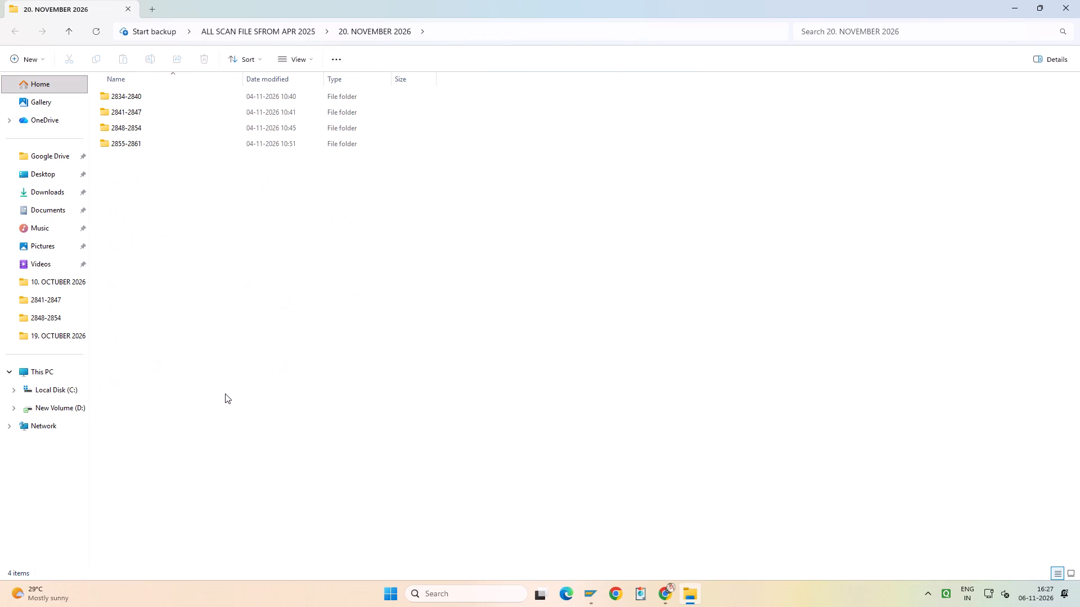
pyautogui.doubleClick(152, 132)
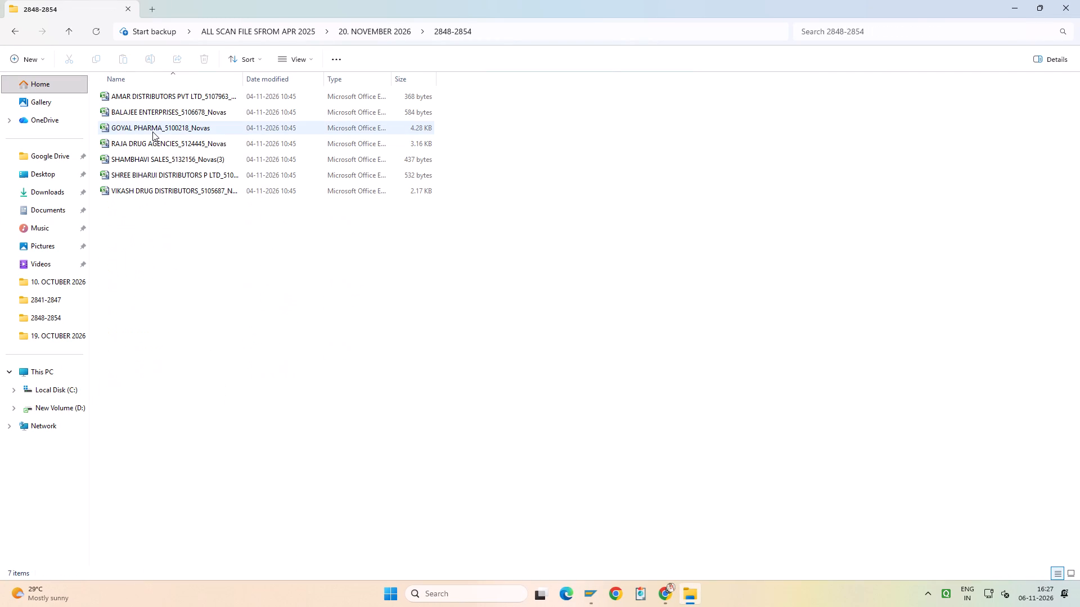
pyautogui.doubleClick(160, 144)
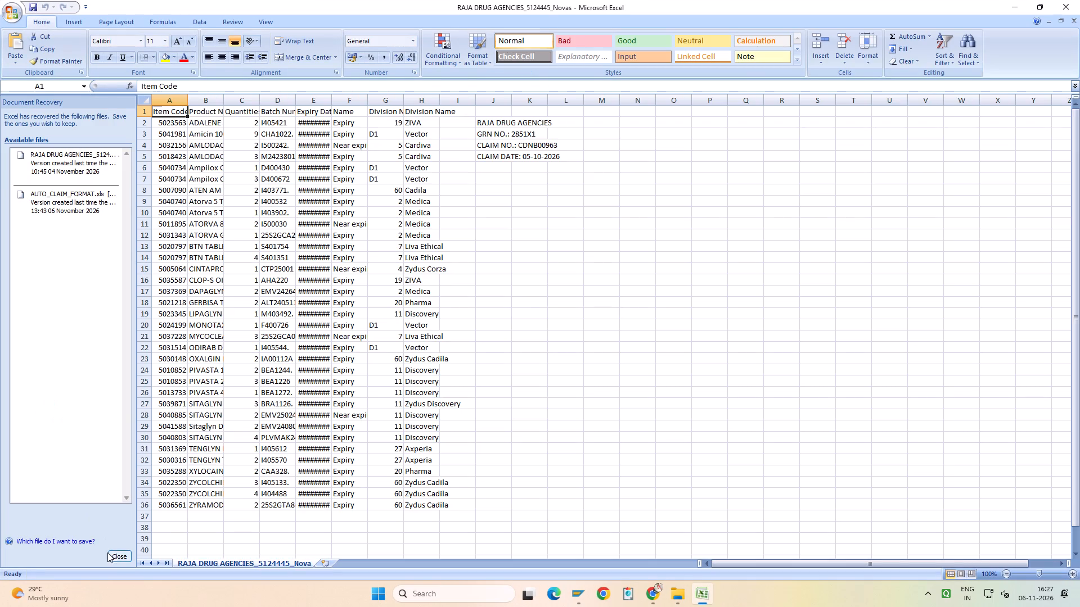
pyautogui.click(114, 554)
pyautogui.click(7, 99)
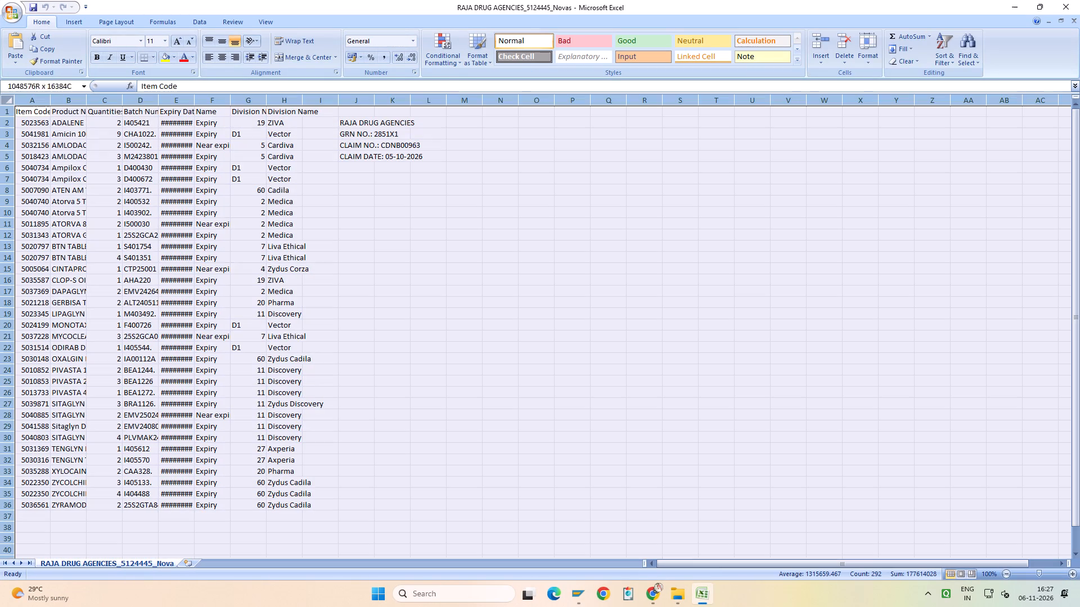
pyautogui.doubleClick(52, 100)
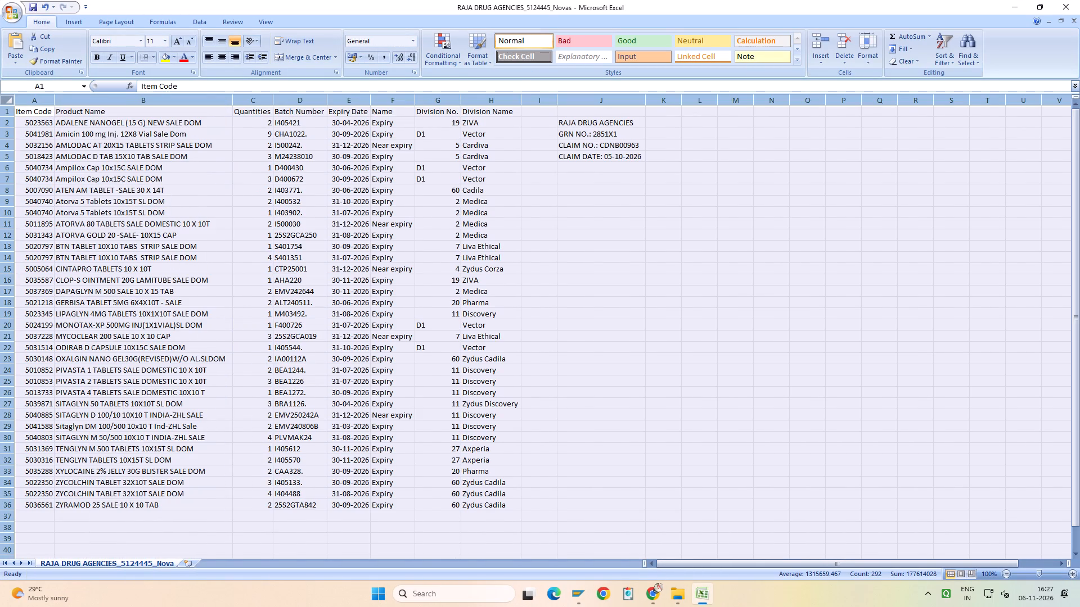
# Copy the BTN TABLET row with material 5020797, quantity 1 and batch S401754 into the auto claim's first line.
pyautogui.moveTo(40, 244); pyautogui.dragTo(185, 247)
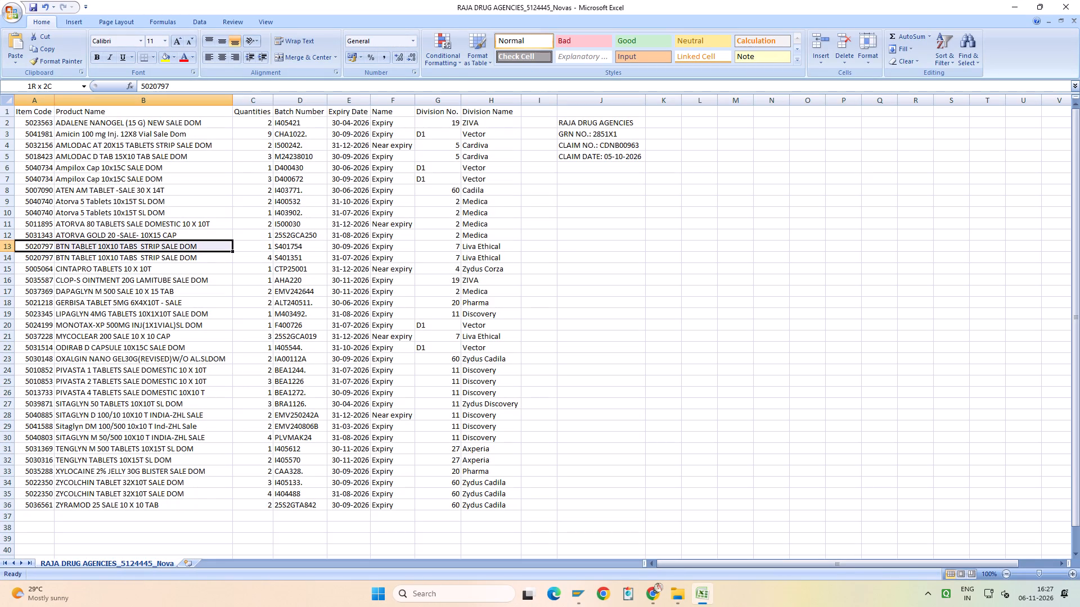
pyautogui.moveTo(185, 247); pyautogui.dragTo(277, 247)
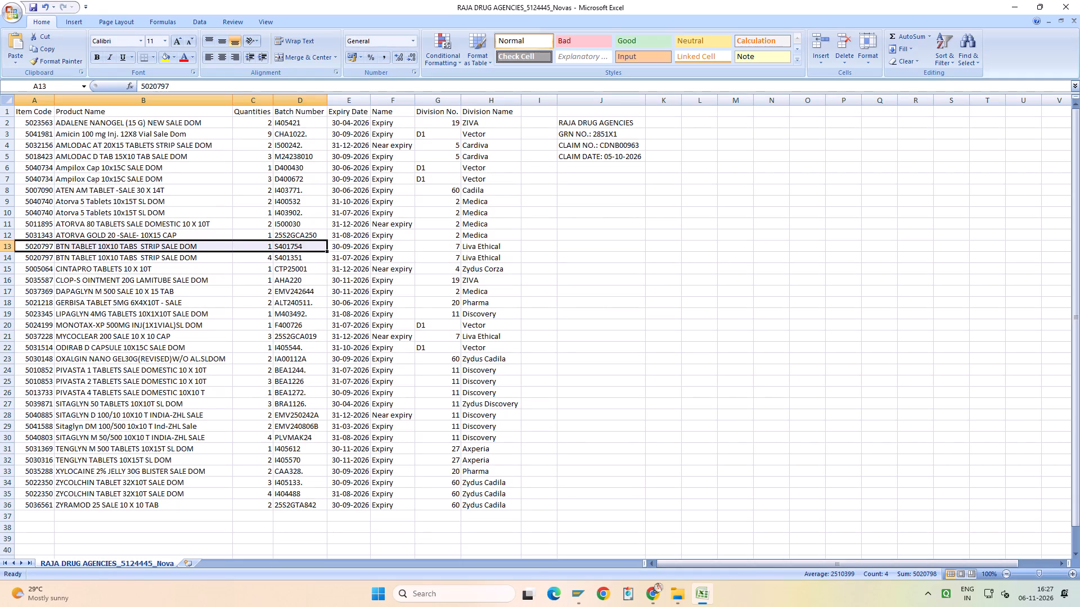
pyautogui.hotkey('ctrl', 'c')
pyautogui.hotkey('alt', 'Tab')
pyautogui.hotkey('alt', 'Tab')
pyautogui.hotkey('ctrl', 'v')
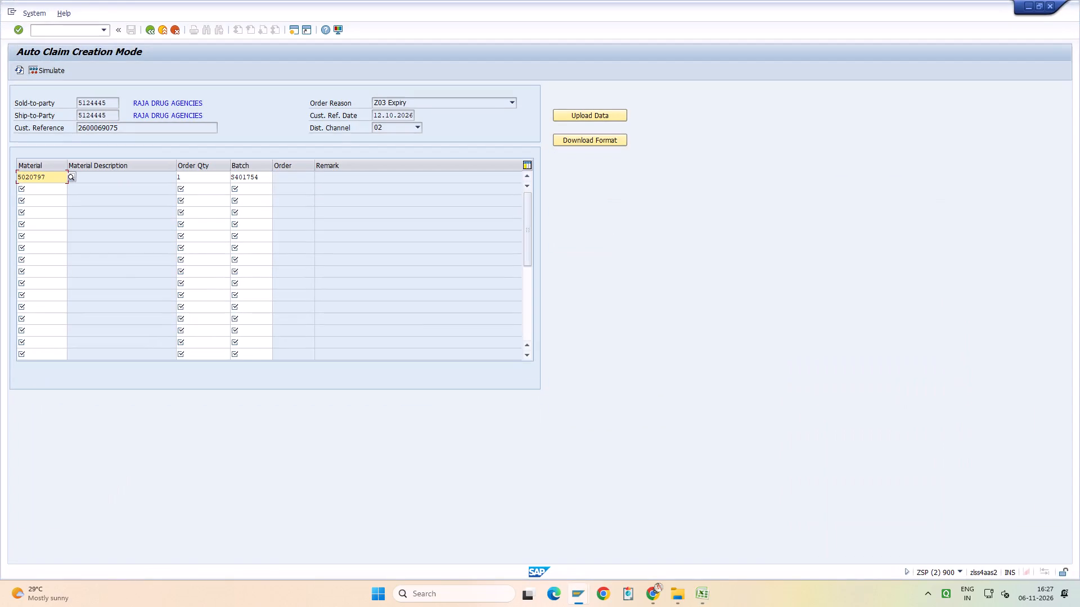
# Copy the SITAGLYN D 100/10 row with material 5040885, quantity 2 and batch EMV250242A into the claim's second line and validate the entries.
pyautogui.hotkey('alt', 'Tab')
pyautogui.hotkey('alt', 'Right')
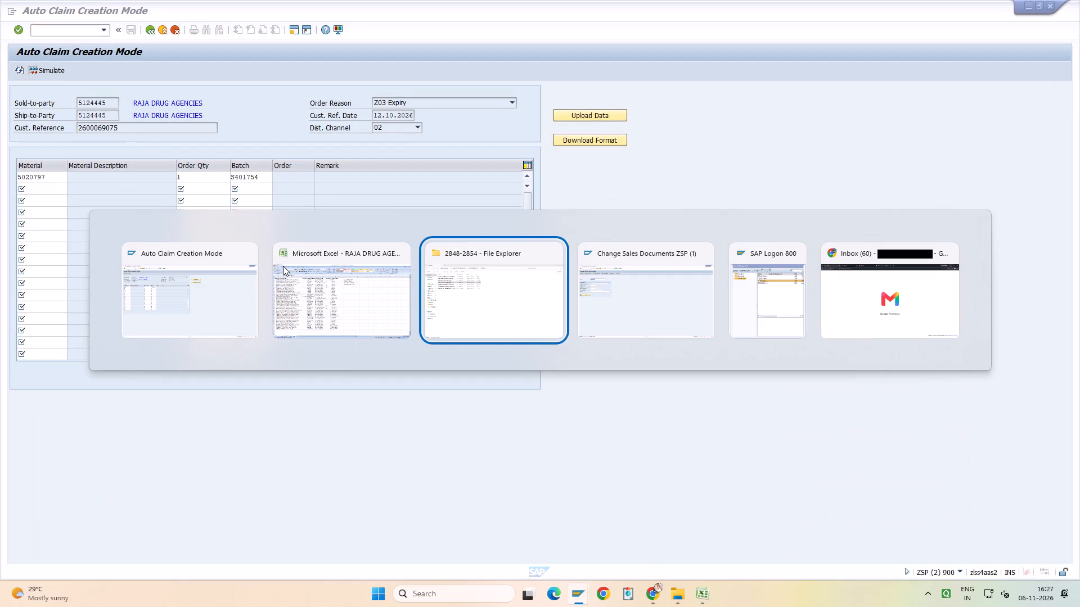
pyautogui.hotkey('alt', 'Left')
pyautogui.hotkey('alt', 'Left')
pyautogui.hotkey('alt', 'Right')
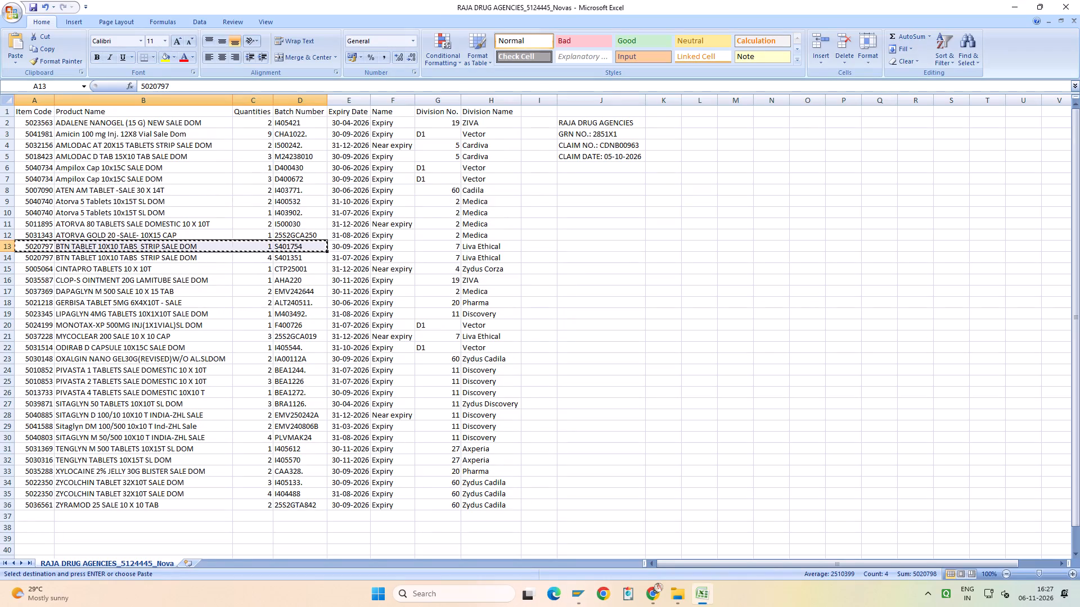
pyautogui.moveTo(39, 413); pyautogui.dragTo(321, 413)
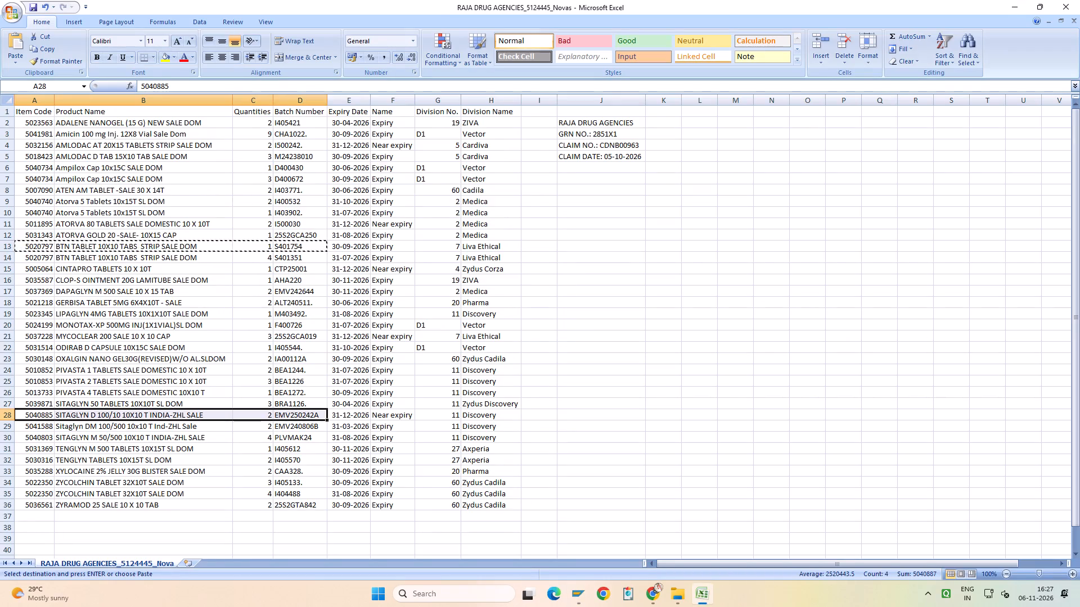
pyautogui.hotkey('ctrl', 'c')
pyautogui.hotkey('alt', 'Tab')
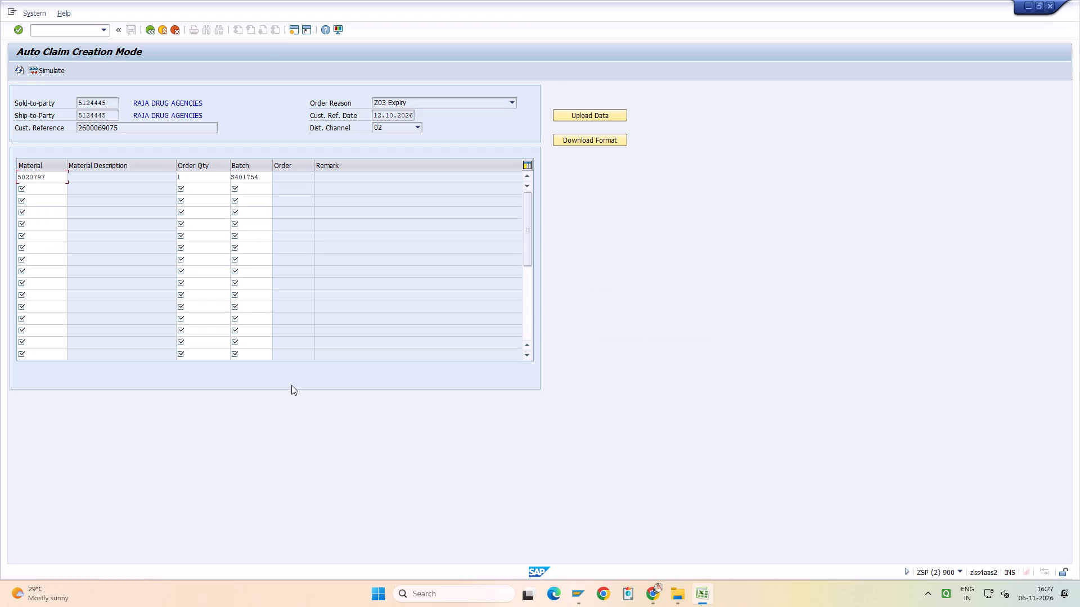
pyautogui.click(42, 183)
pyautogui.hotkey('ctrl', 'v')
pyautogui.hotkey('ctrl', 'Return')
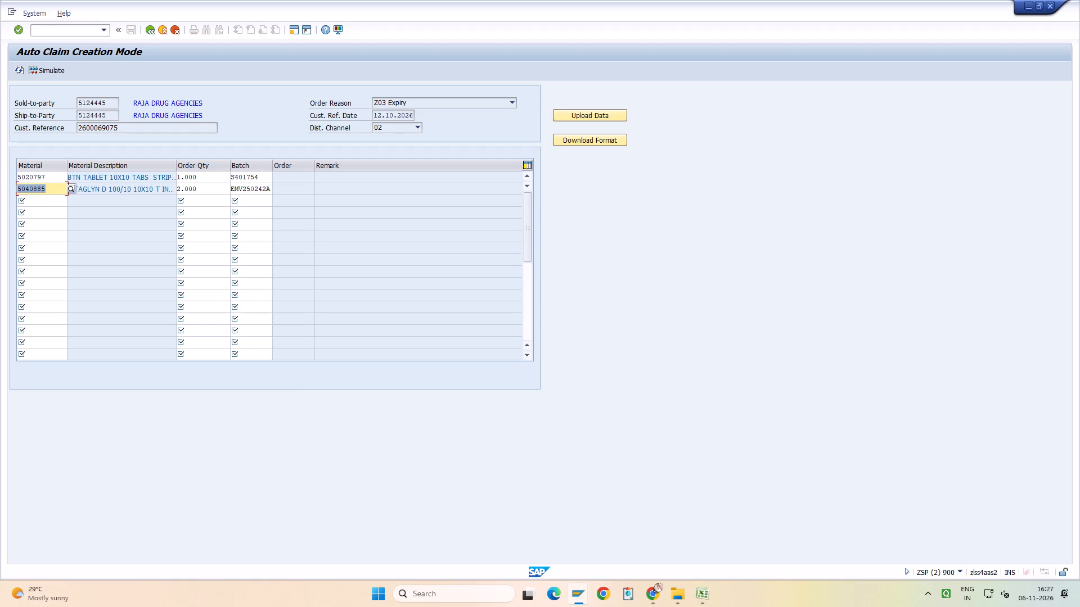
# Simulate the two-item claim and create its order.
pyautogui.click(52, 73)
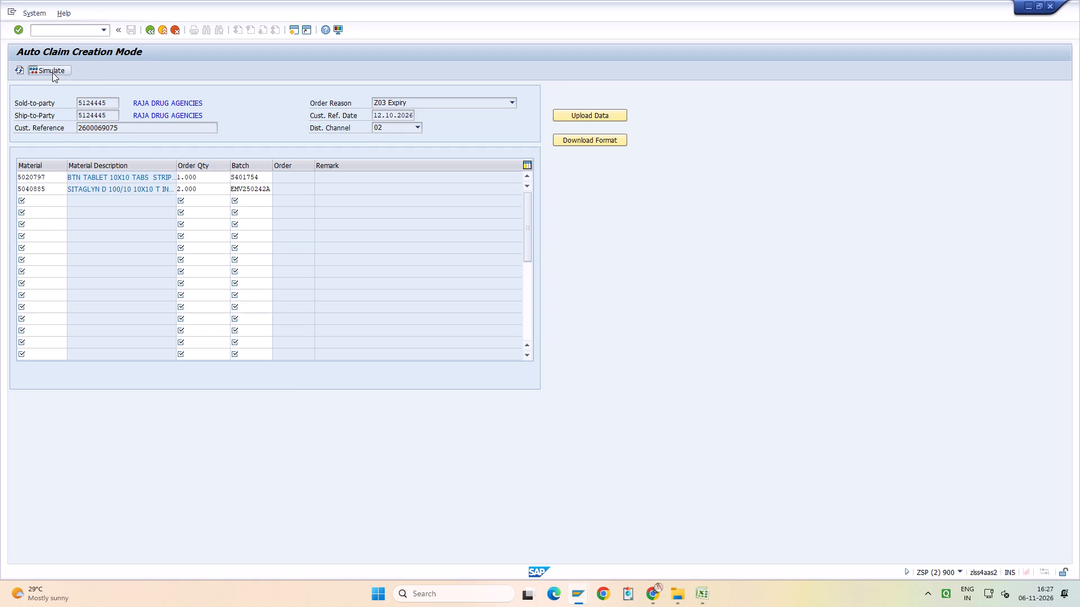
pyautogui.click(52, 73)
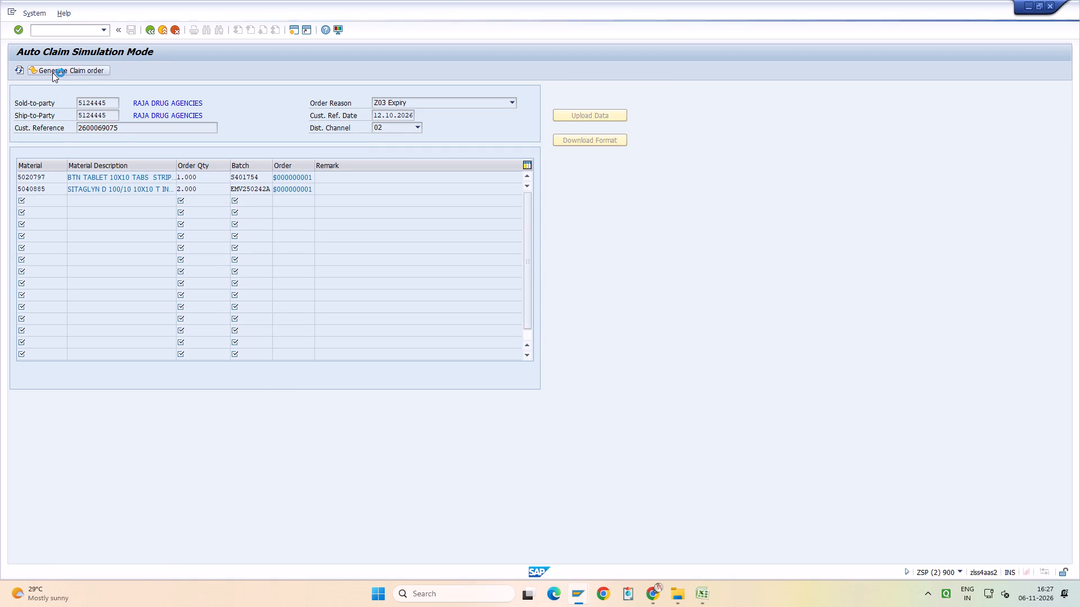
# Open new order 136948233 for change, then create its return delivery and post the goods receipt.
pyautogui.click(101, 32)
pyautogui.click(102, 49)
pyautogui.press('Return')
pyautogui.press('Return')
pyautogui.press('Return')
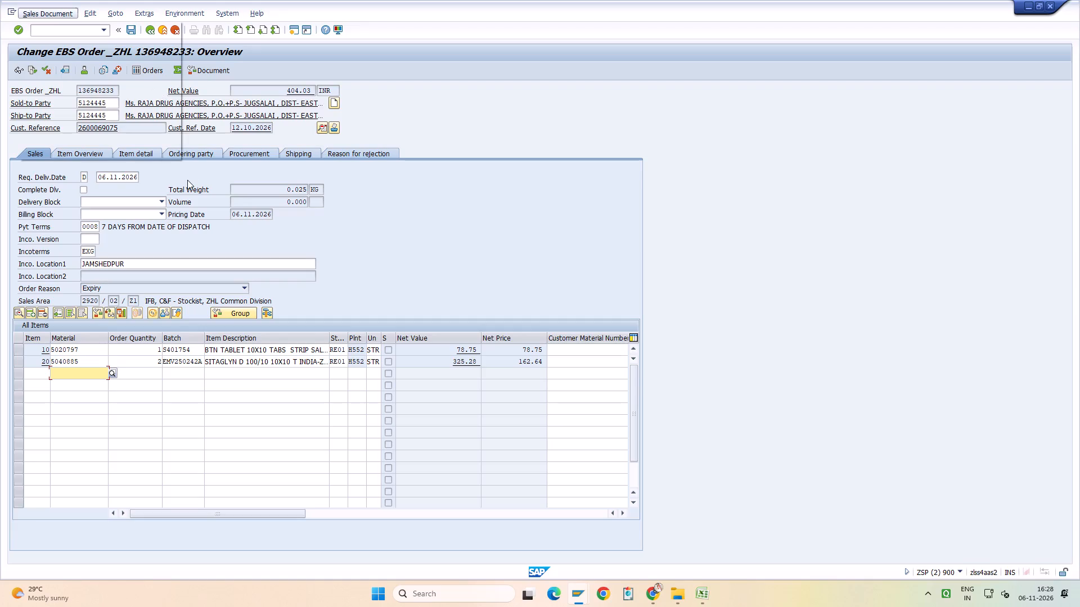
pyautogui.click(115, 117)
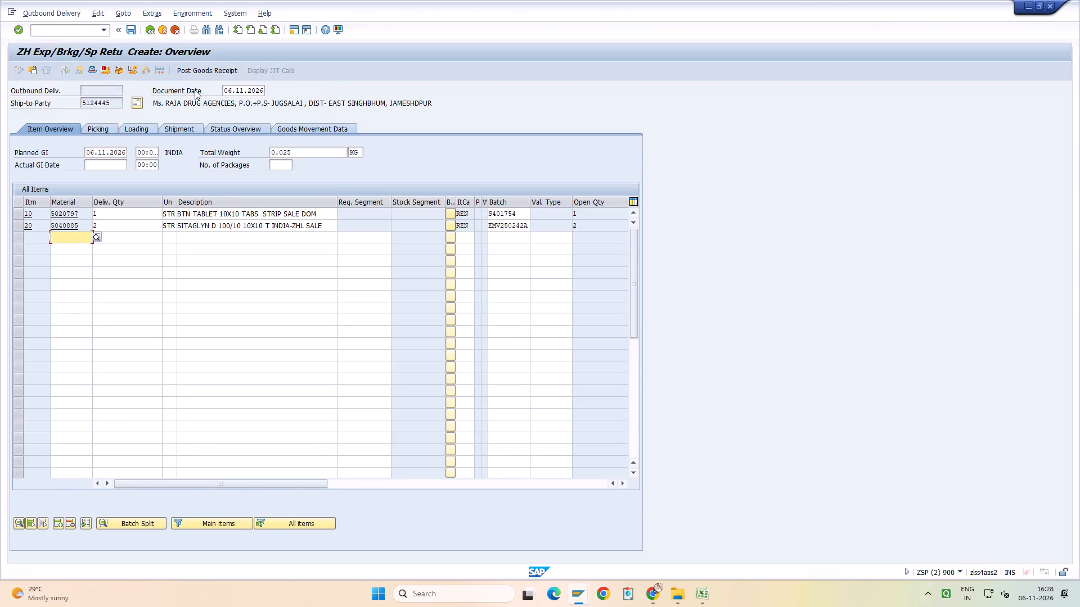
pyautogui.click(210, 72)
# Switch to the other SAP session and create and save the billing document for that return delivery with transaction /nvf01.
pyautogui.hotkey('alt', 'Tab')
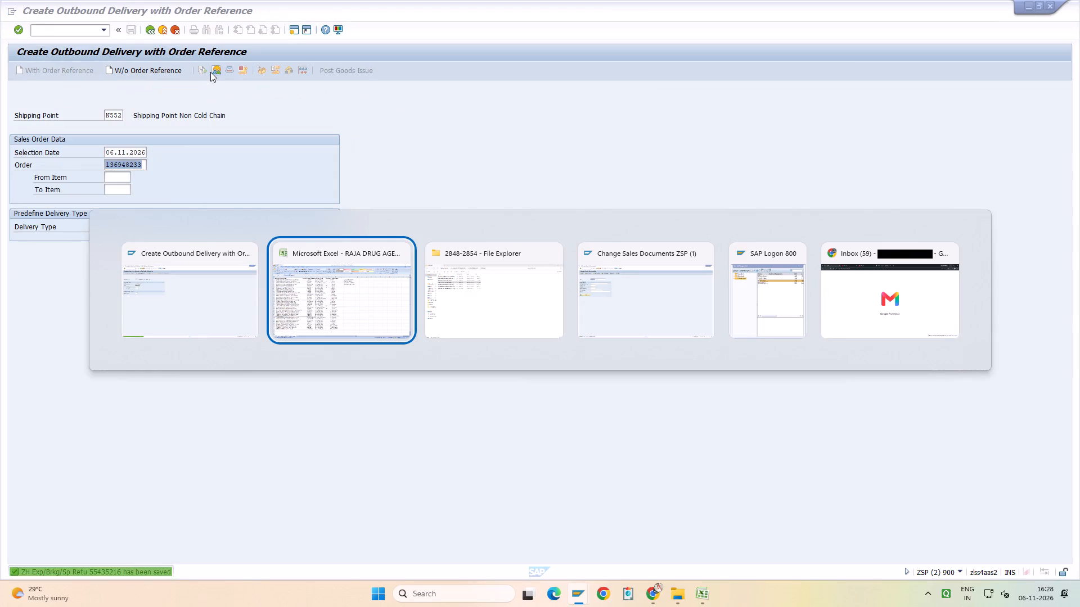
pyautogui.hotkey('alt', 'Tab')
pyautogui.hotkey('alt', 'Tab')
pyautogui.click(105, 33)
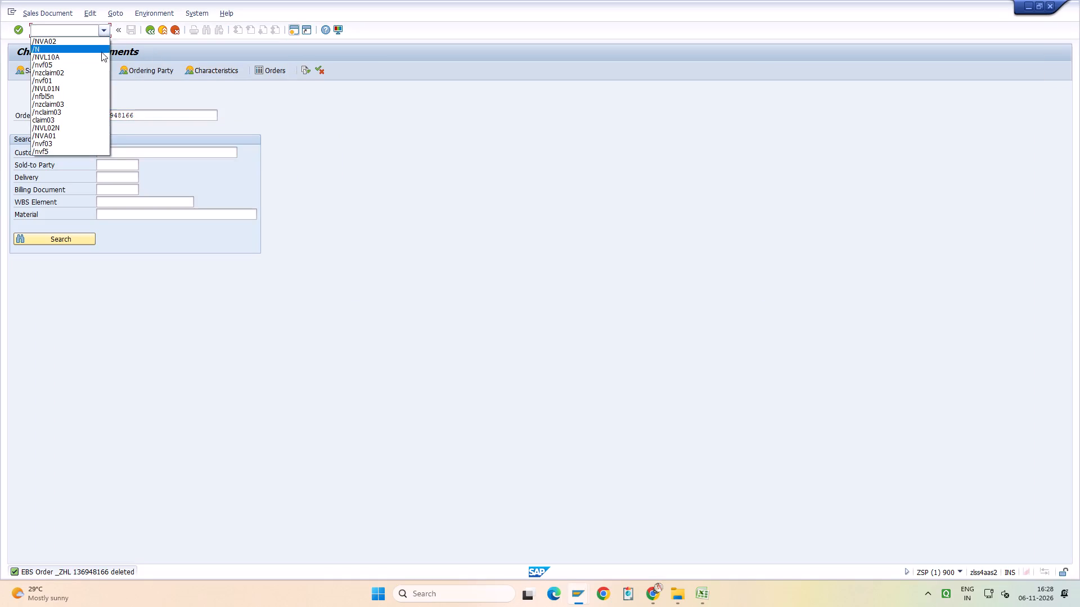
pyautogui.click(98, 81)
pyautogui.press('Return')
pyautogui.press('Return')
pyautogui.press('Return')
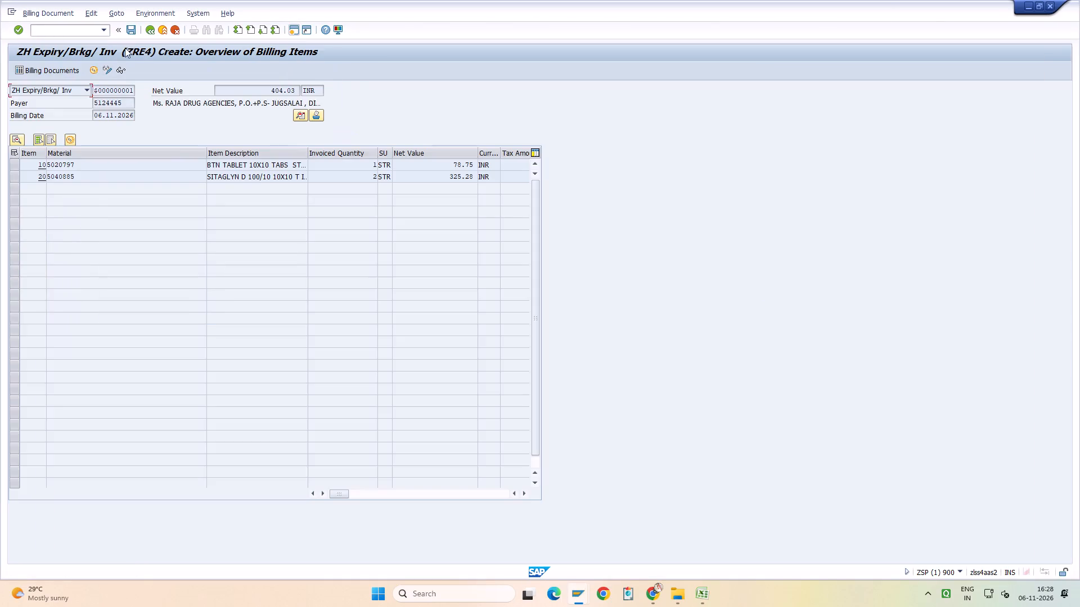
pyautogui.click(133, 32)
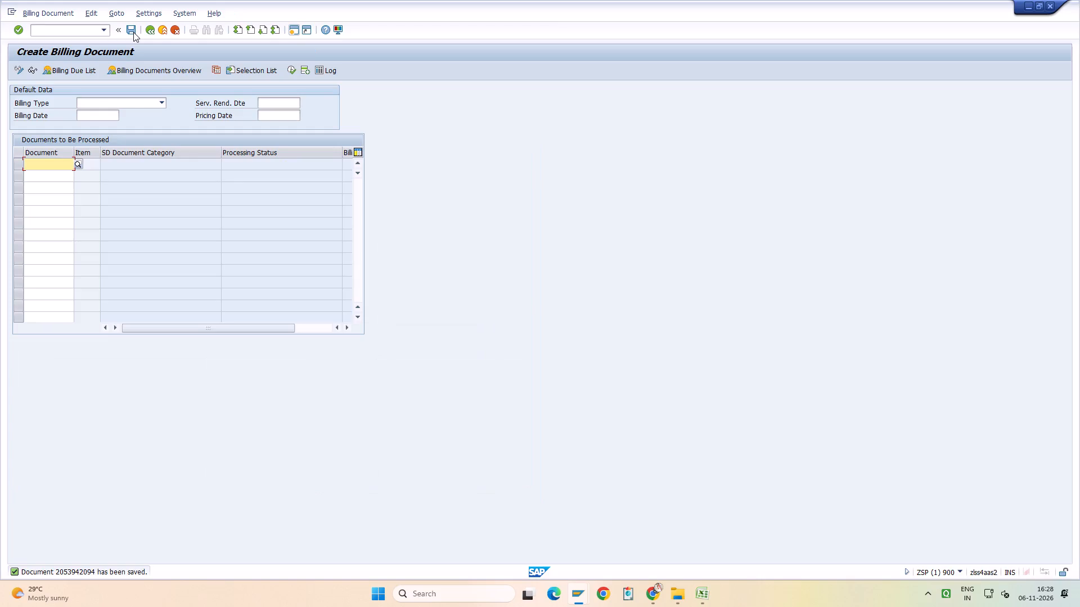
pyautogui.hotkey('alt', 'Tab')
pyautogui.press('Return')
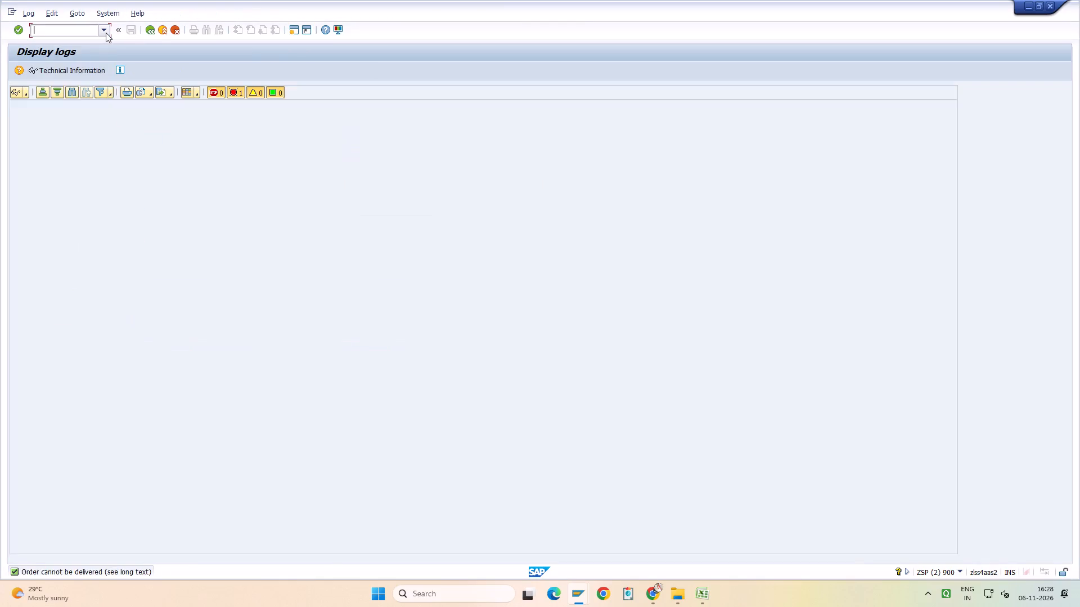
pyautogui.click(106, 33)
pyautogui.click(102, 45)
pyautogui.press('Return')
pyautogui.click(138, 115)
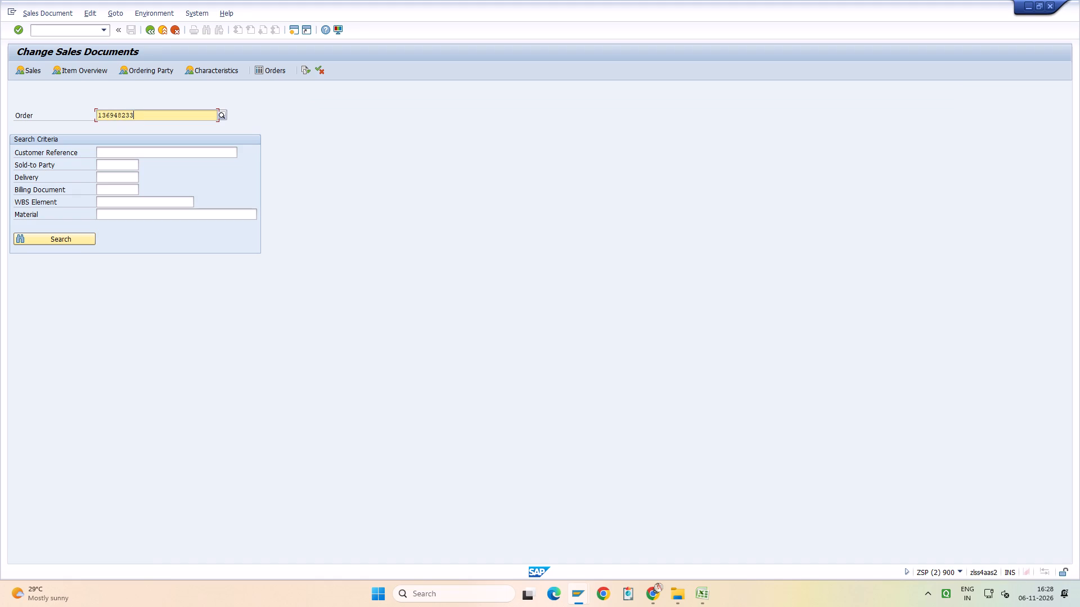
pyautogui.press('BackSpace')
pyautogui.press('BackSpace')
pyautogui.write('18')
pyautogui.press('Return')
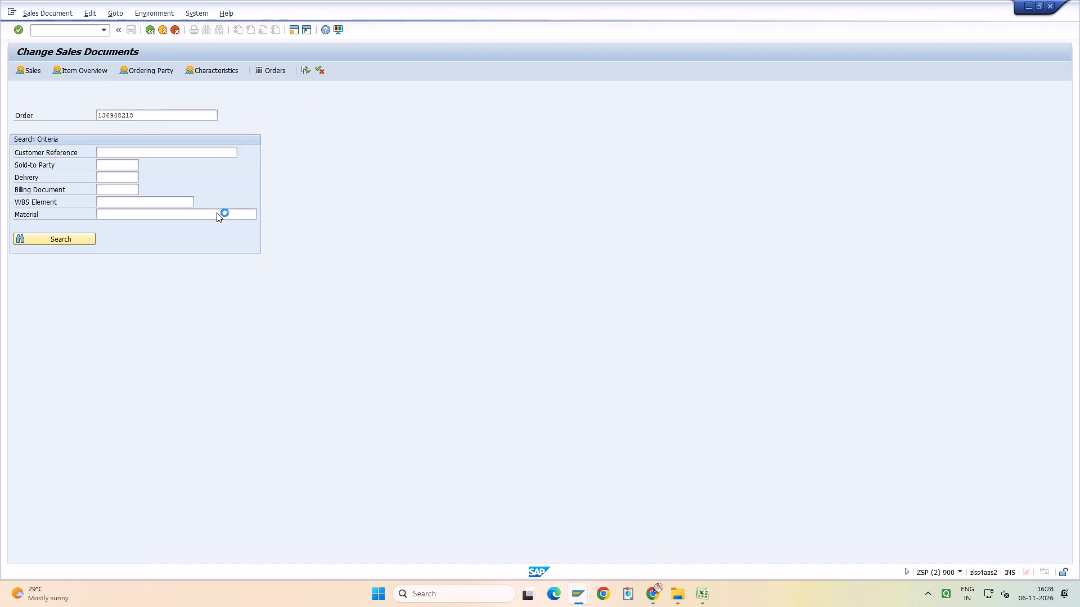
pyautogui.press('pagedown')
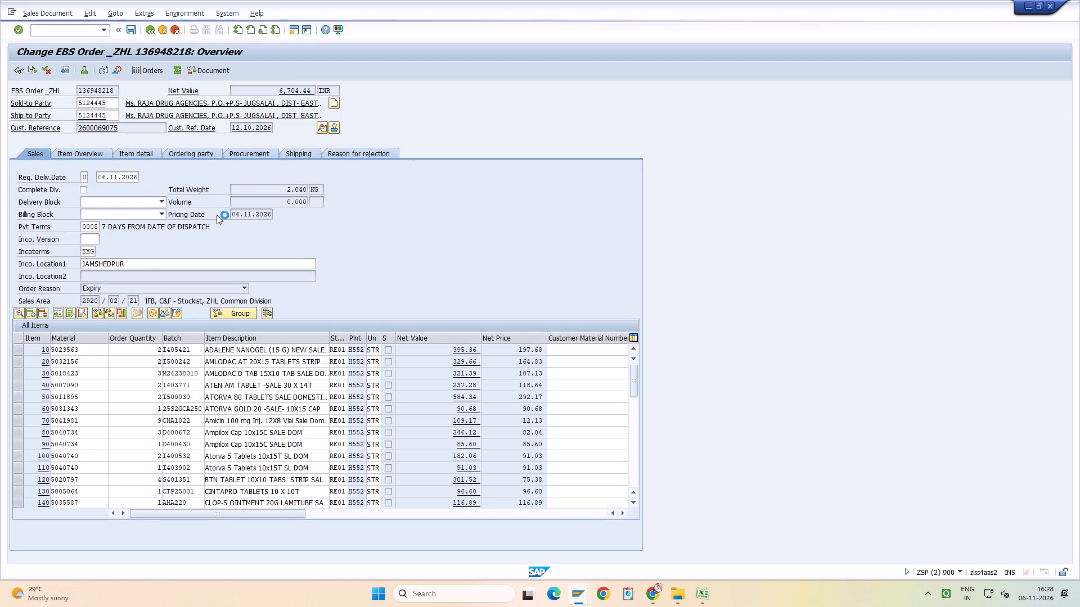
pyautogui.press('pagedown')
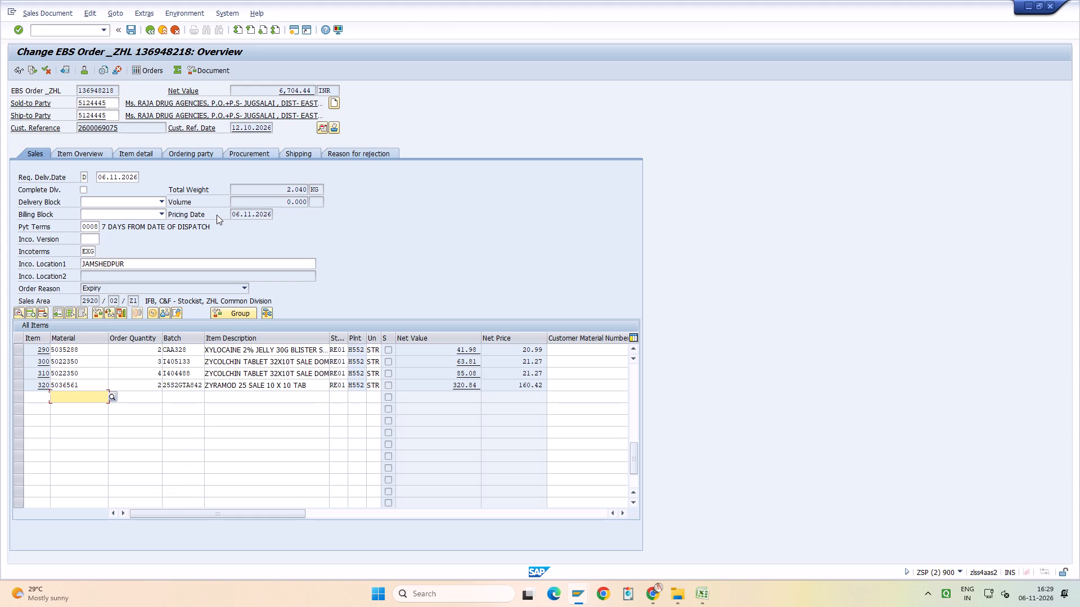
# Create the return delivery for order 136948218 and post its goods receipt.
pyautogui.click(114, 116)
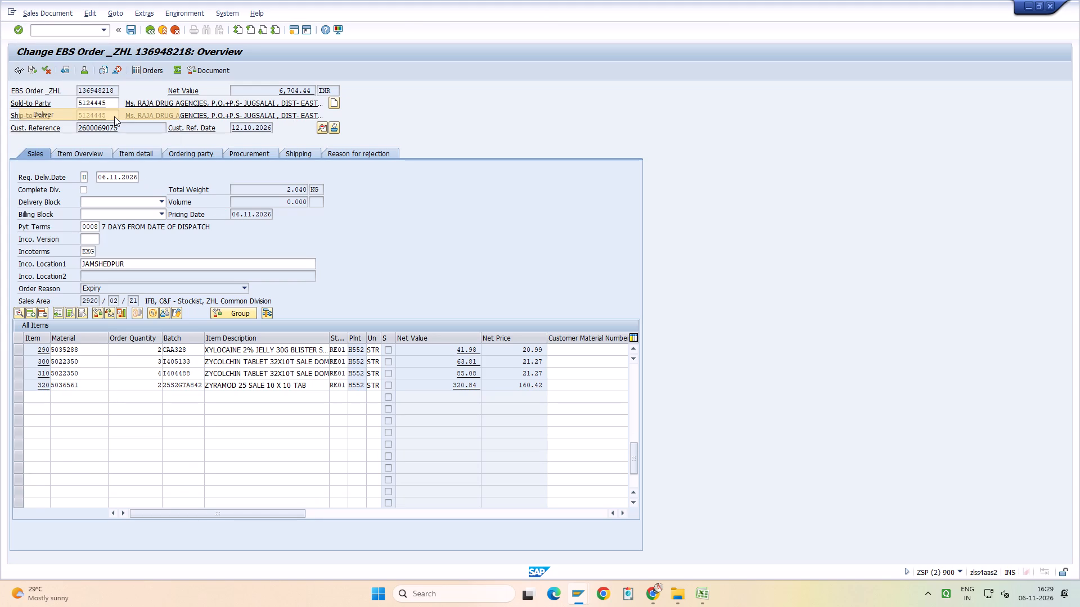
pyautogui.click(207, 71)
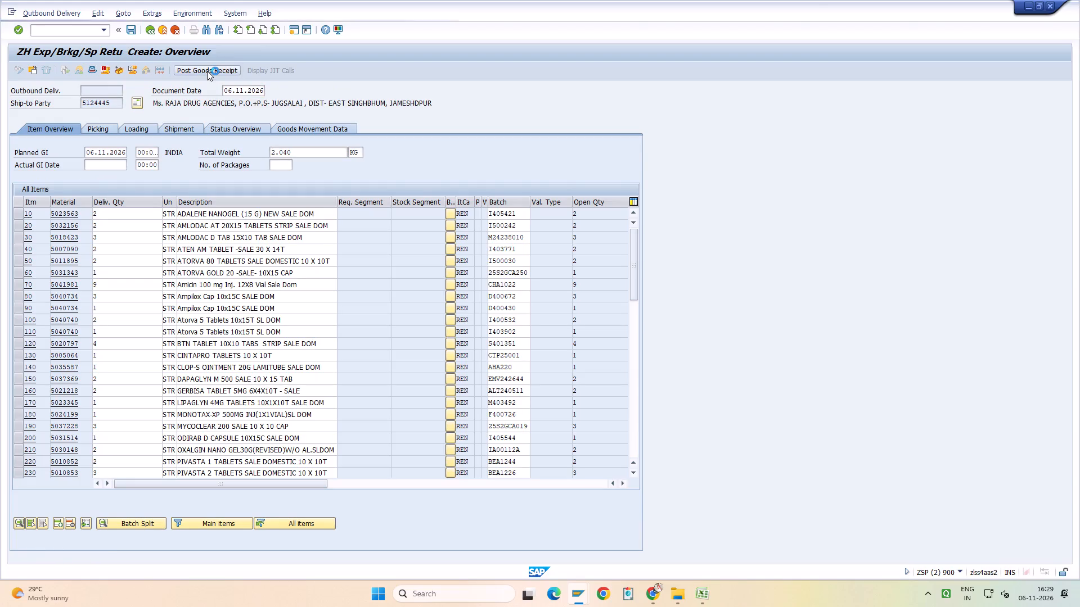
pyautogui.hotkey('alt', 'Tab')
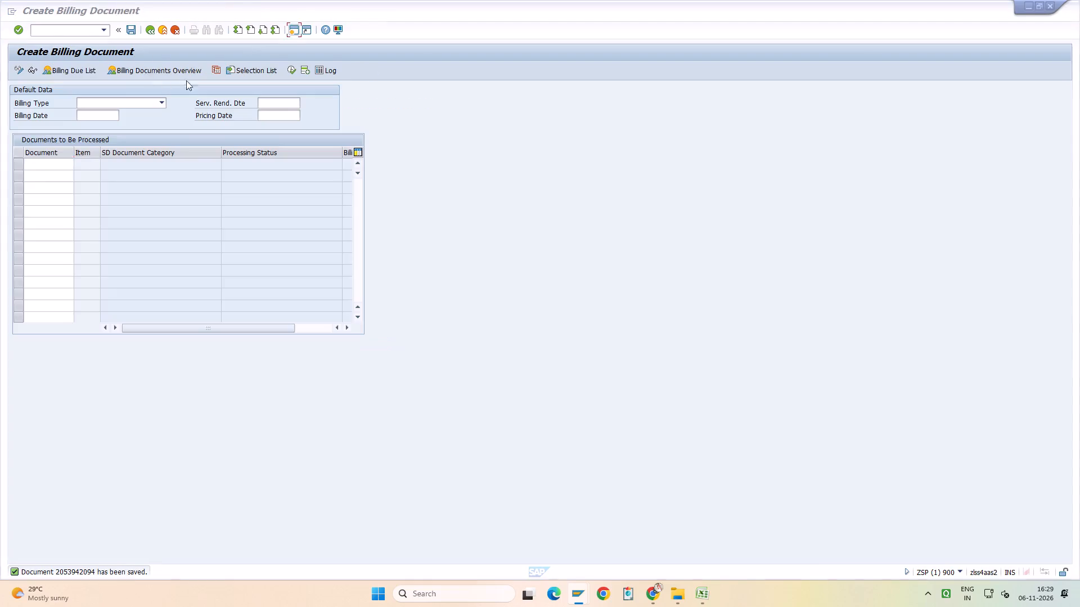
pyautogui.click(101, 30)
pyautogui.click(101, 44)
pyautogui.click(104, 30)
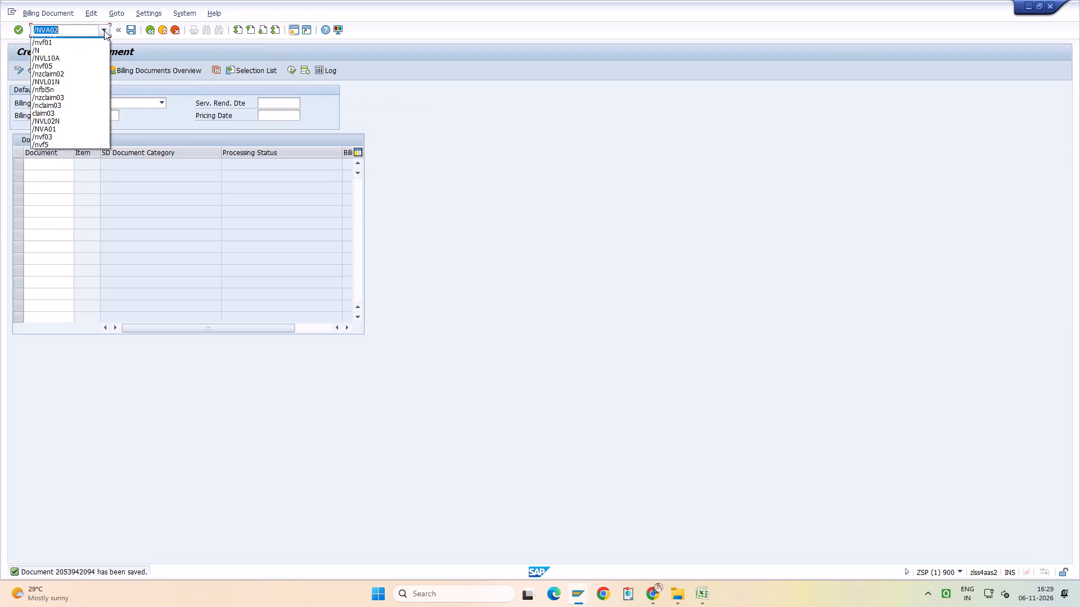
pyautogui.click(104, 48)
pyautogui.press('Return')
pyautogui.press('Return')
pyautogui.press('Return')
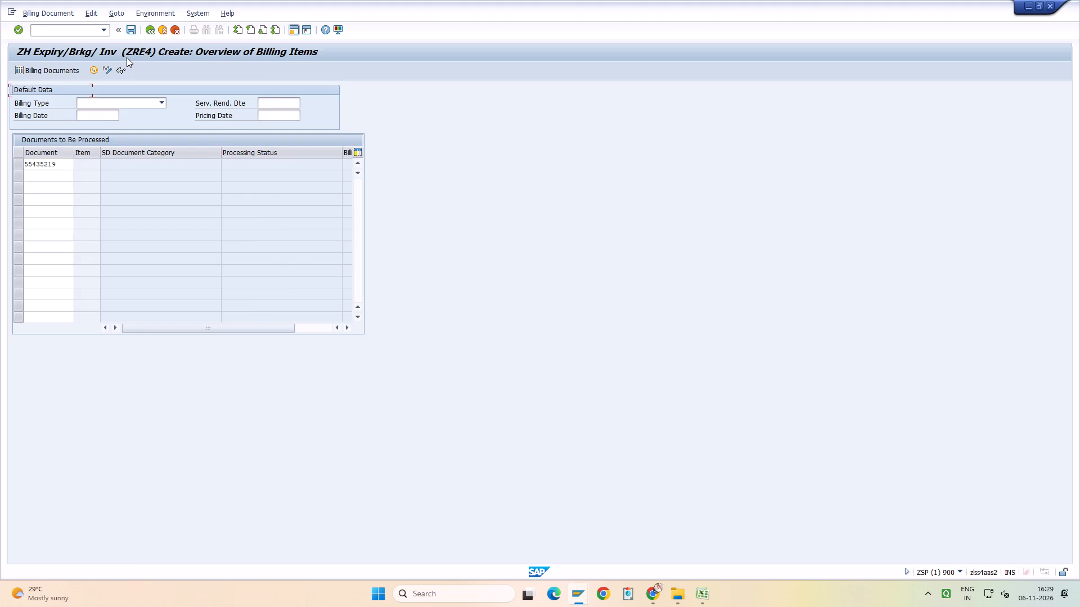
pyautogui.press('pagedown')
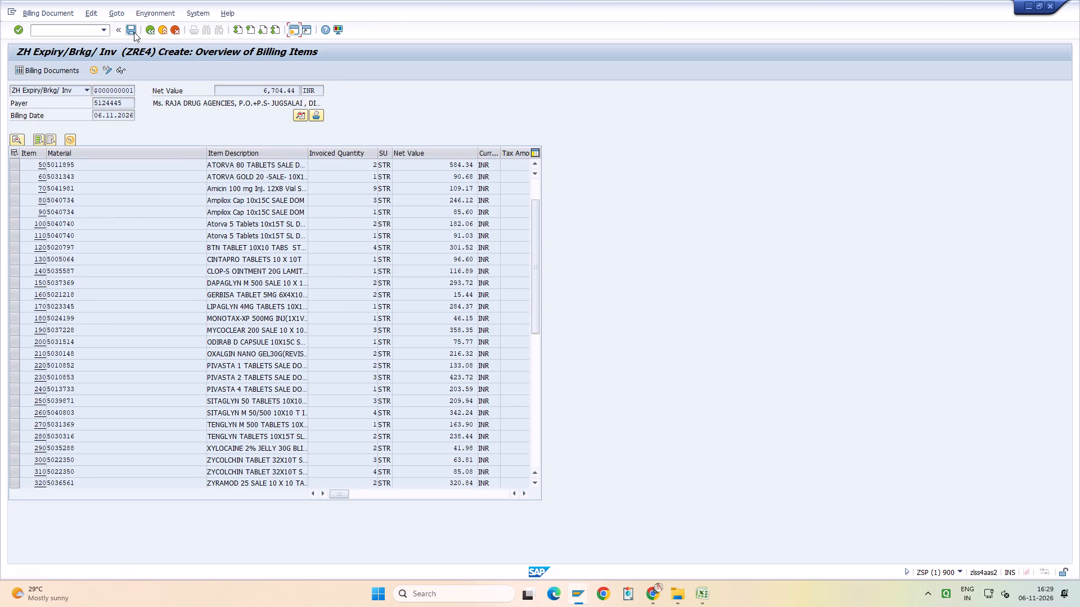
pyautogui.click(134, 32)
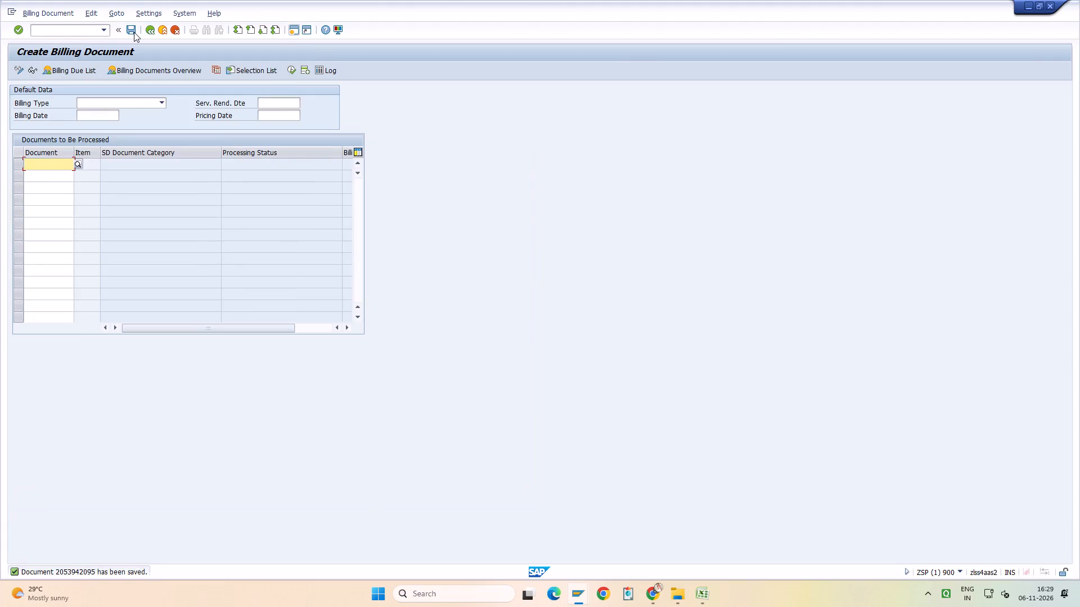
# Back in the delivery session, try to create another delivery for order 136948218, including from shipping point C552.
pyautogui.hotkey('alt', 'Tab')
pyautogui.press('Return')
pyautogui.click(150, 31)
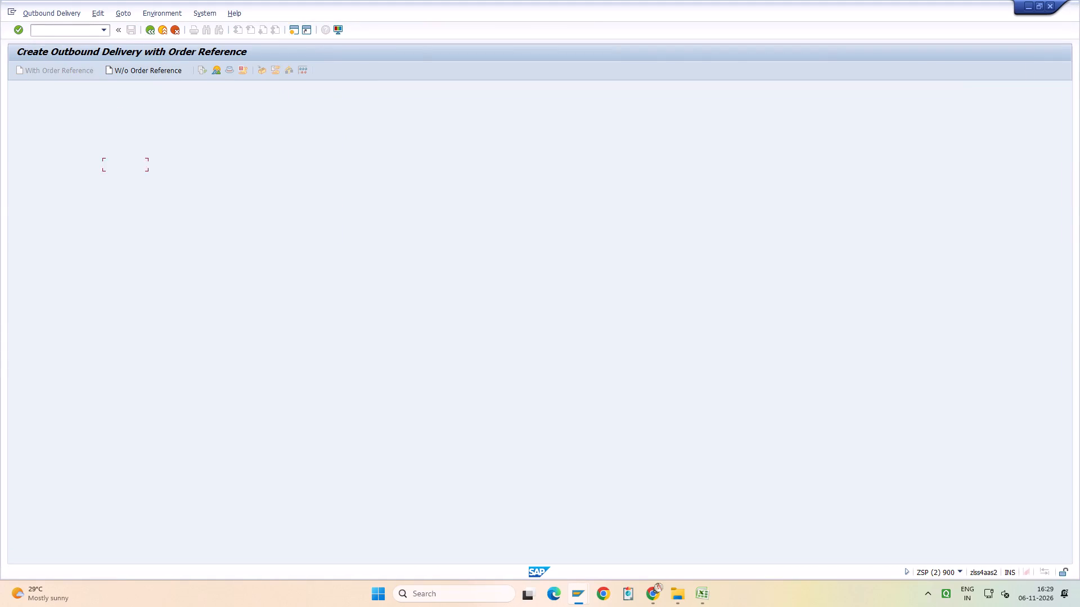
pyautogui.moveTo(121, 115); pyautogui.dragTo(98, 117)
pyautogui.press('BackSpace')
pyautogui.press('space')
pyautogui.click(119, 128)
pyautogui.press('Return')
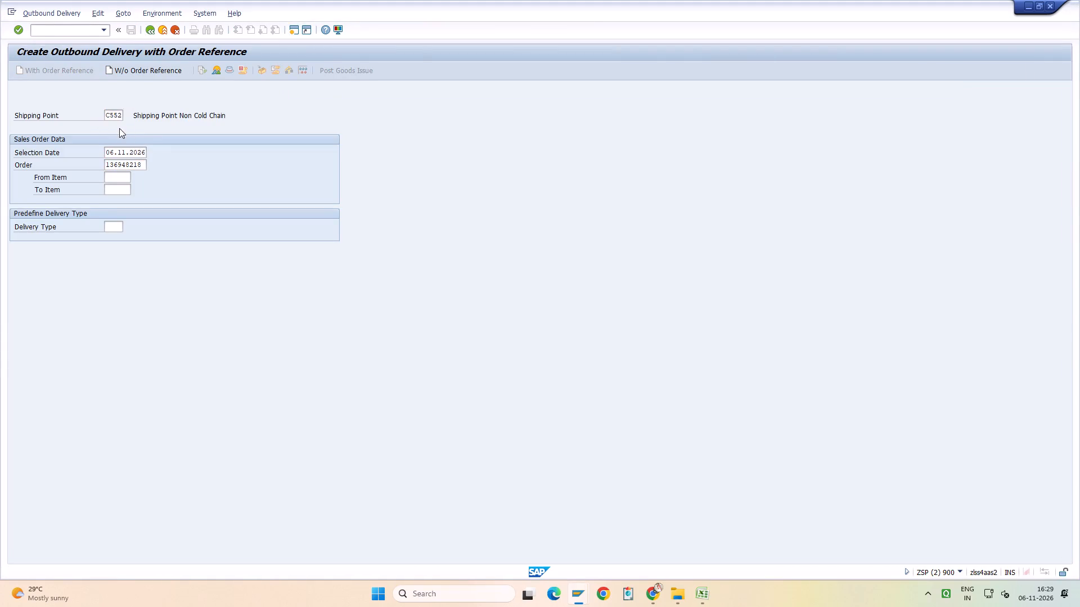
pyautogui.click(105, 30)
pyautogui.click(104, 51)
pyautogui.press('Return')
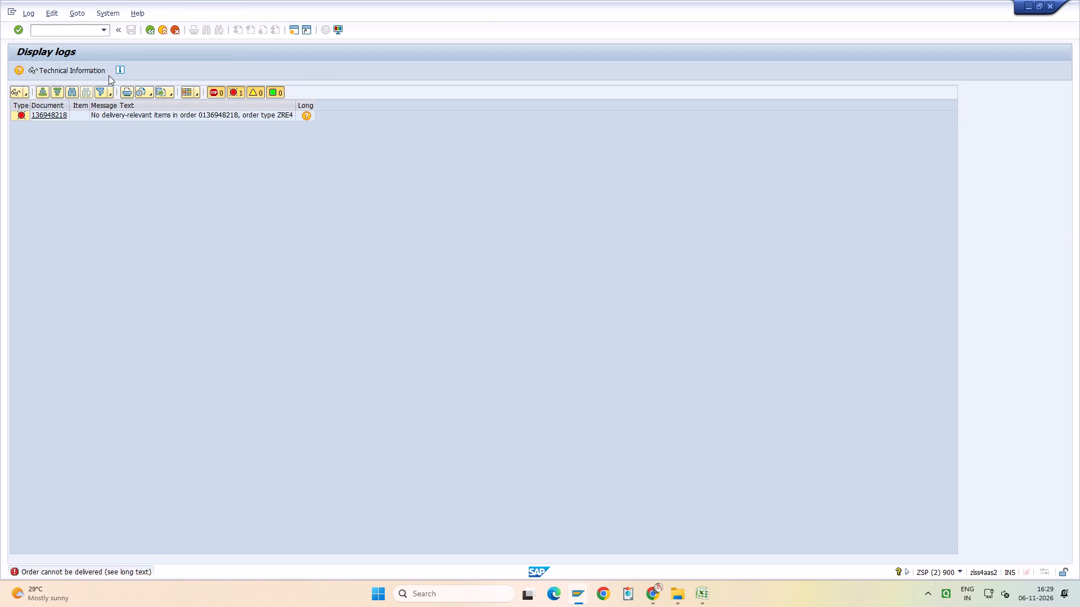
pyautogui.click(149, 115)
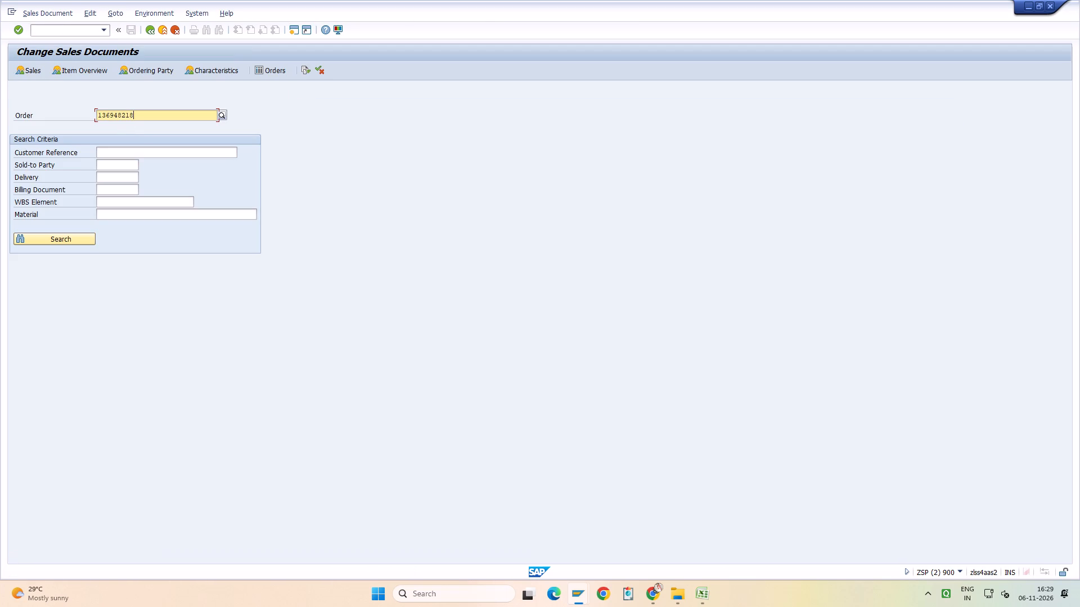
pyautogui.press('BackSpace')
pyautogui.press('BackSpace')
pyautogui.press('BackSpace')
pyautogui.write('176')
pyautogui.press('Return')
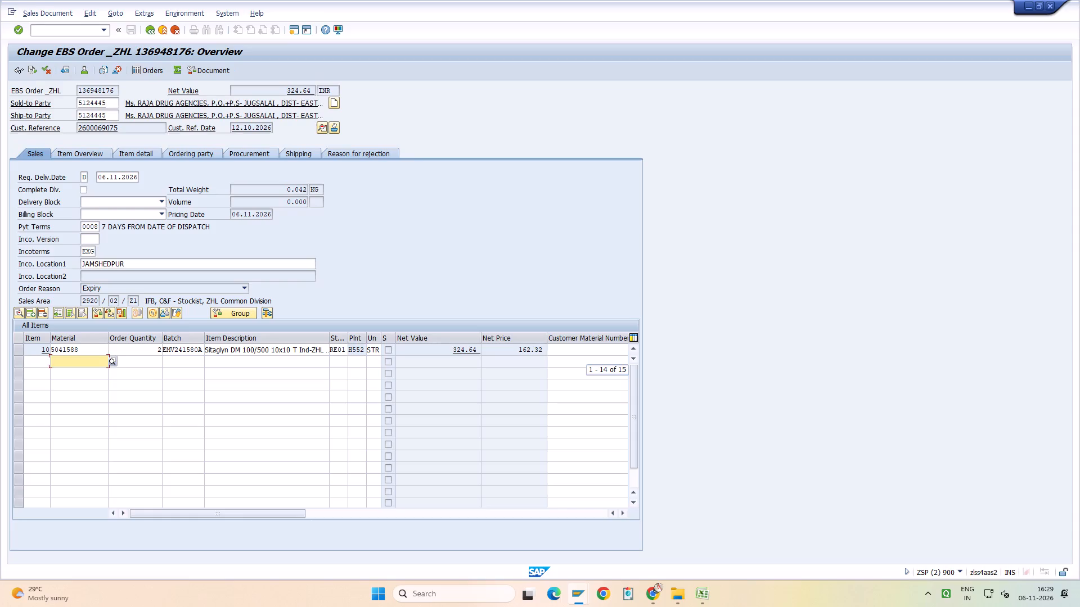
pyautogui.click(143, 115)
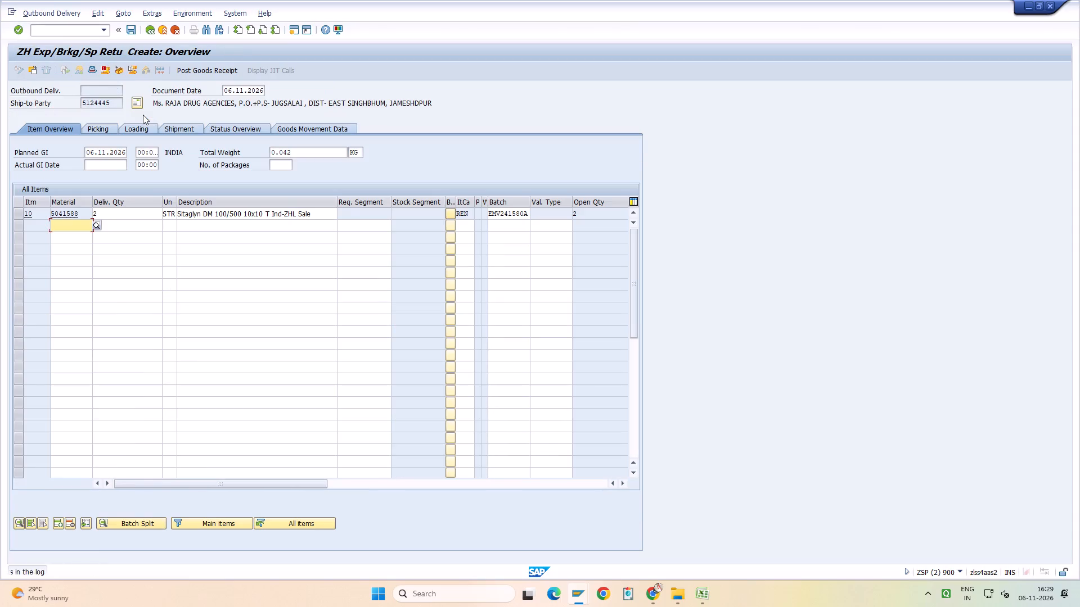
pyautogui.click(205, 70)
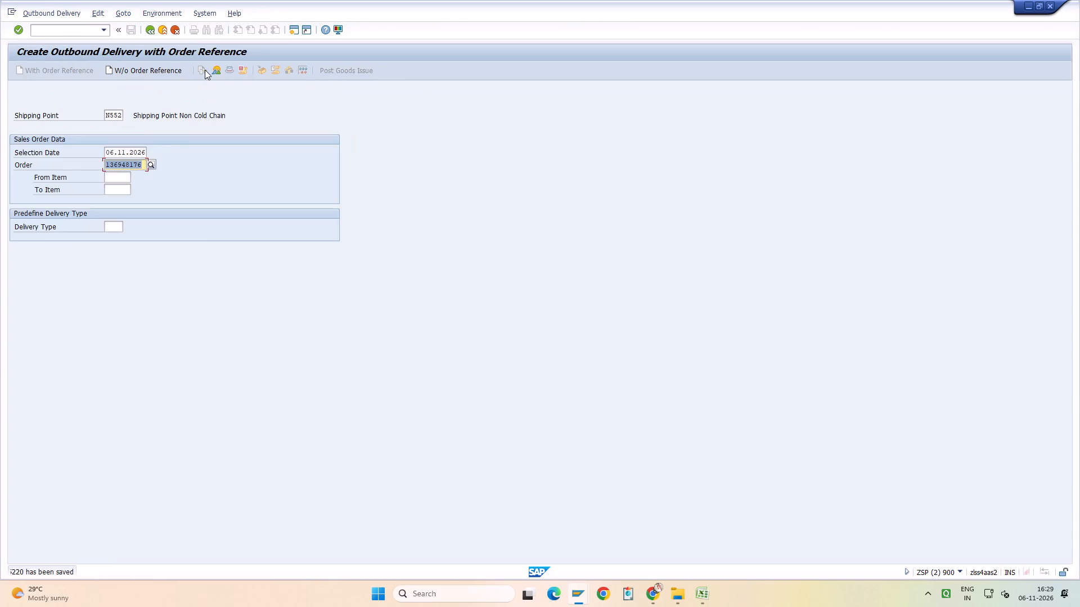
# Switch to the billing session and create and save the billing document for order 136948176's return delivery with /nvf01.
pyautogui.hotkey('alt', 'Tab')
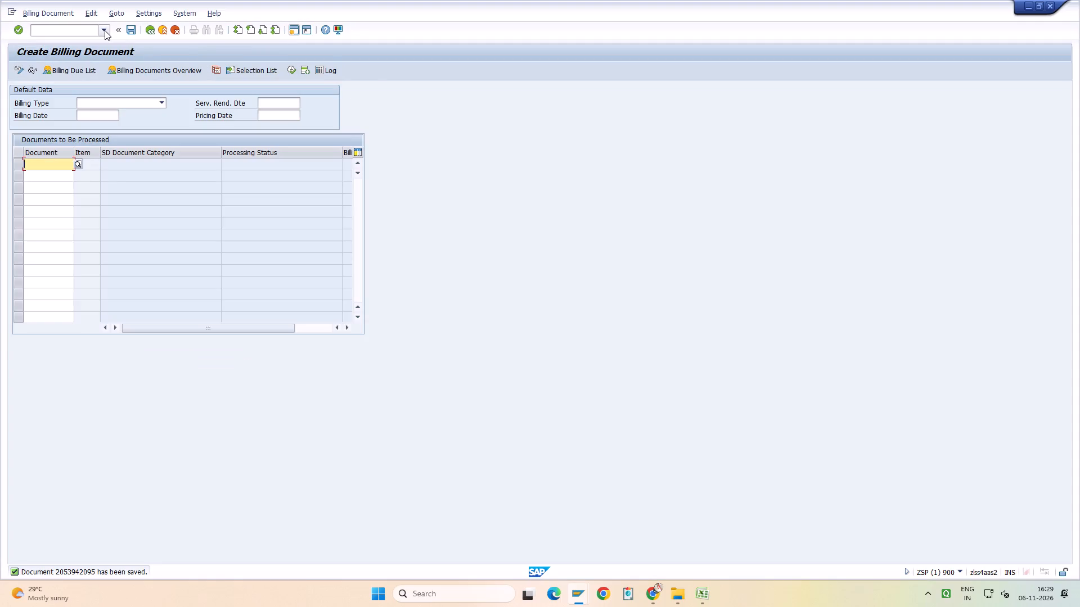
pyautogui.click(105, 30)
pyautogui.click(100, 44)
pyautogui.click(101, 34)
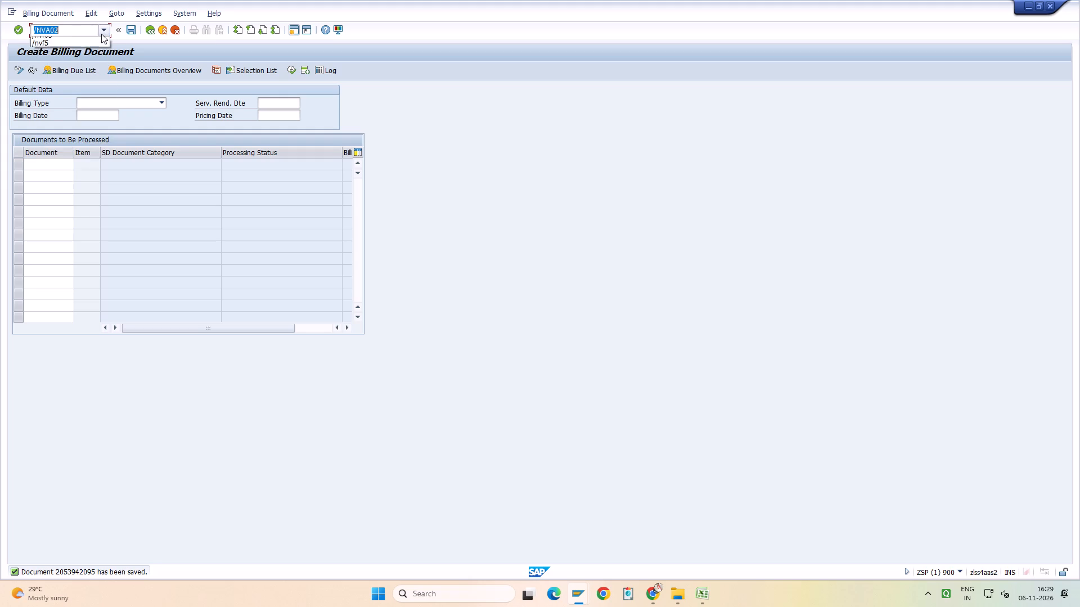
pyautogui.click(98, 53)
pyautogui.press('Return')
pyautogui.click(103, 29)
pyautogui.click(102, 55)
pyautogui.press('Return')
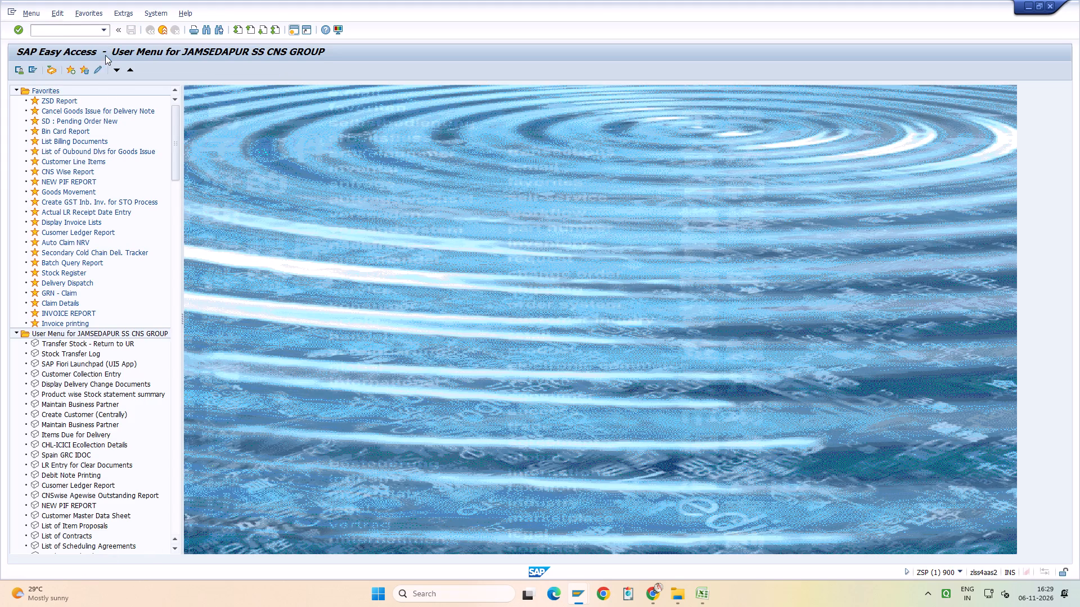
pyautogui.press('Return')
pyautogui.press('Return')
pyautogui.click(129, 33)
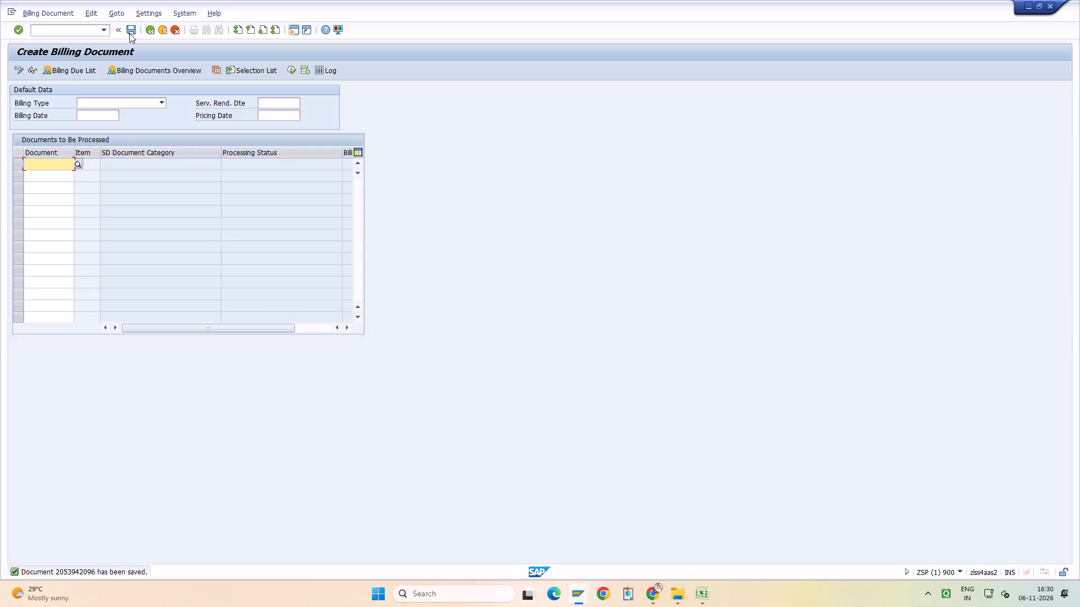
pyautogui.hotkey('alt', 'Tab')
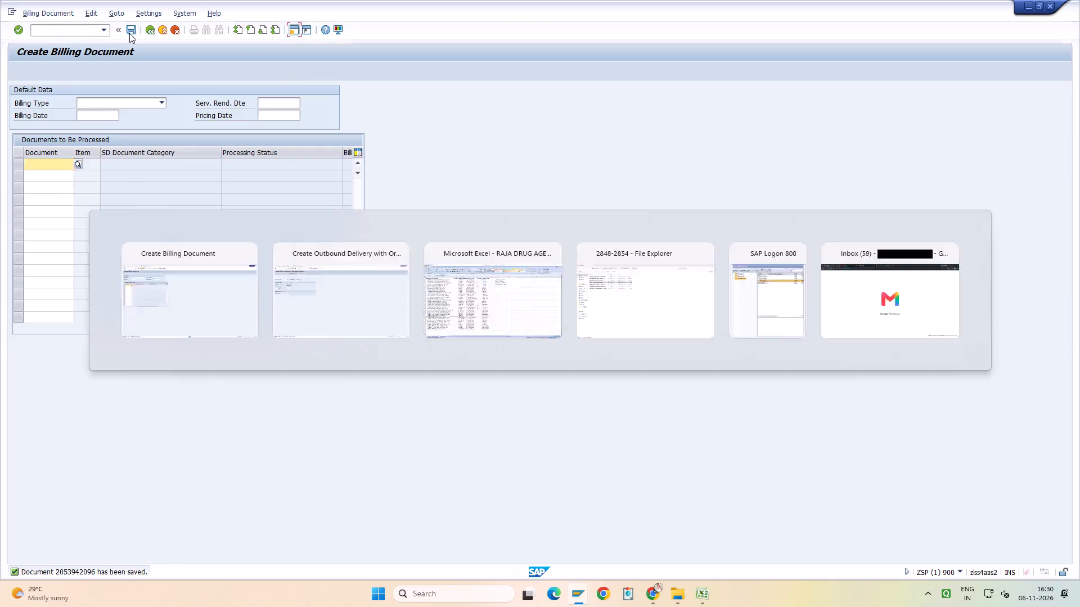
pyautogui.click(107, 29)
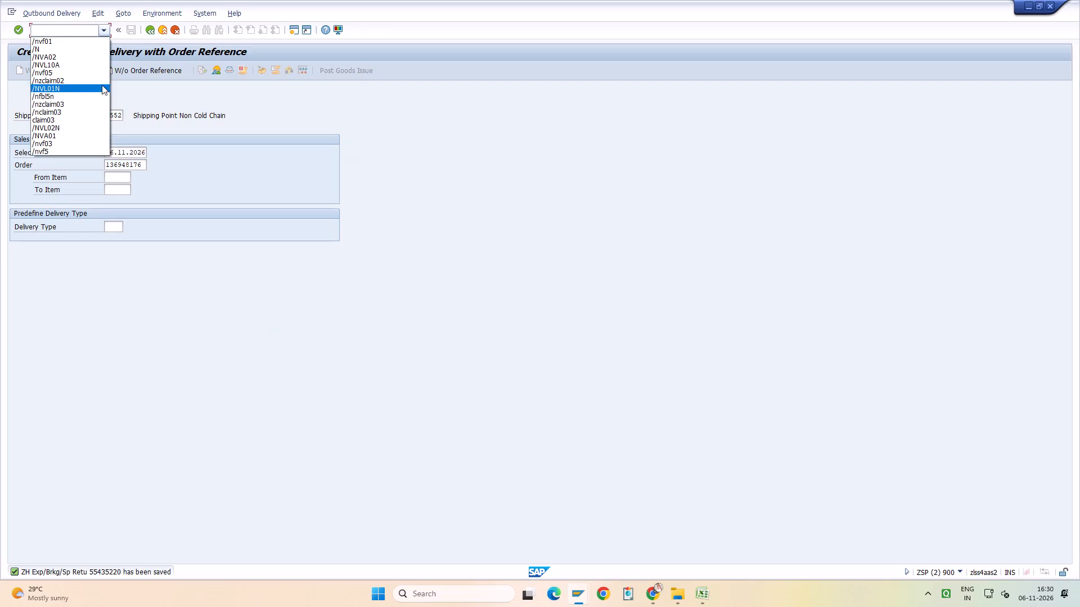
pyautogui.click(100, 81)
pyautogui.press('Return')
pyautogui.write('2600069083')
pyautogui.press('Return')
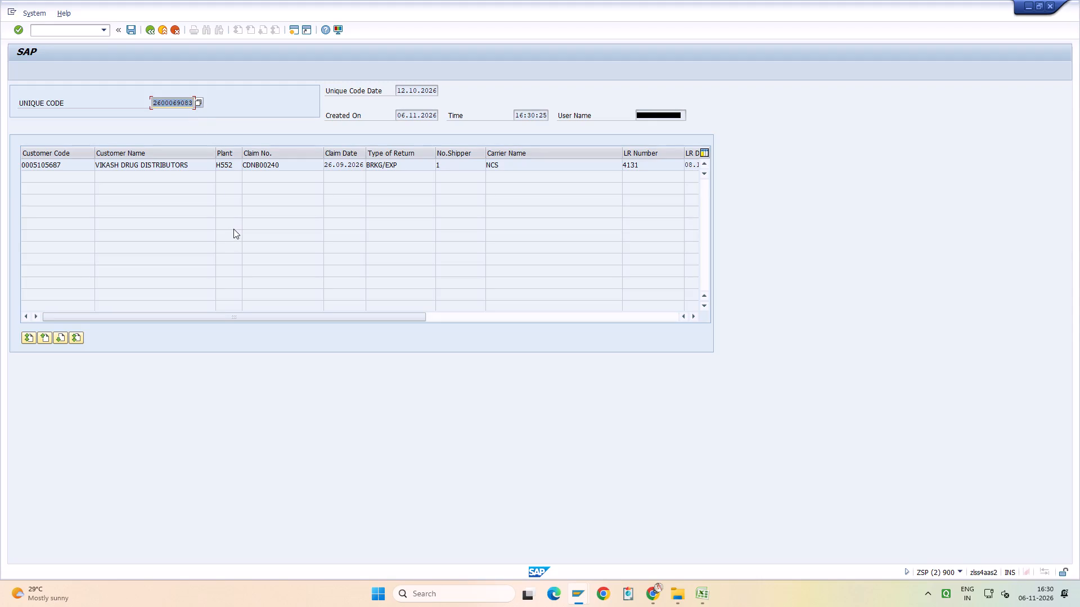
# Enter GRN number 2850 and GRN date 06.11.2026 on the Vikash Drug Distributors claim line, then save the claim.
pyautogui.moveTo(259, 316); pyautogui.dragTo(310, 319)
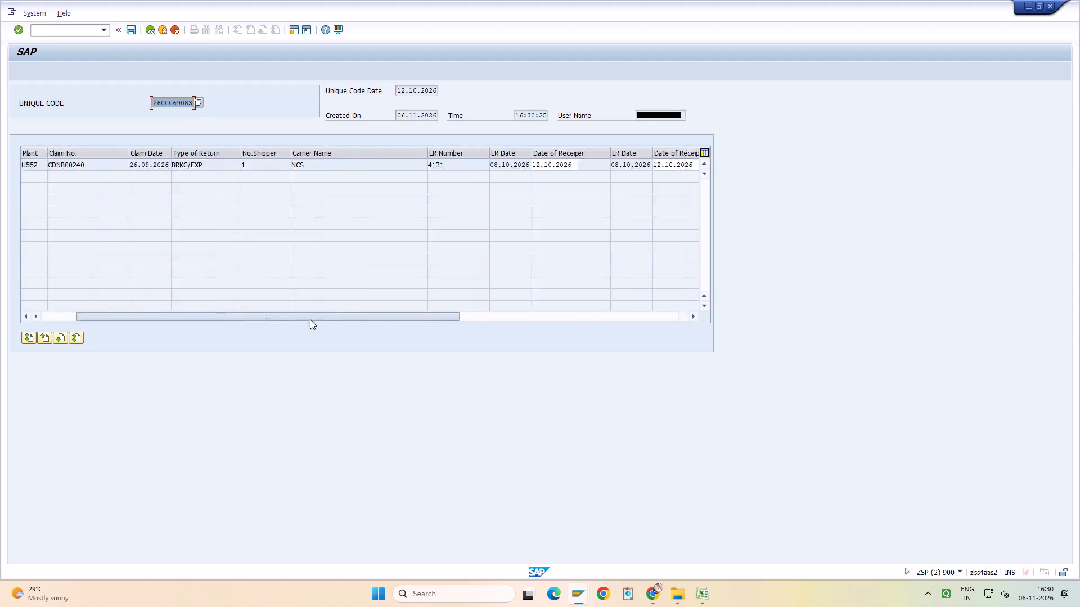
pyautogui.moveTo(310, 319); pyautogui.dragTo(426, 319)
pyautogui.click(385, 164)
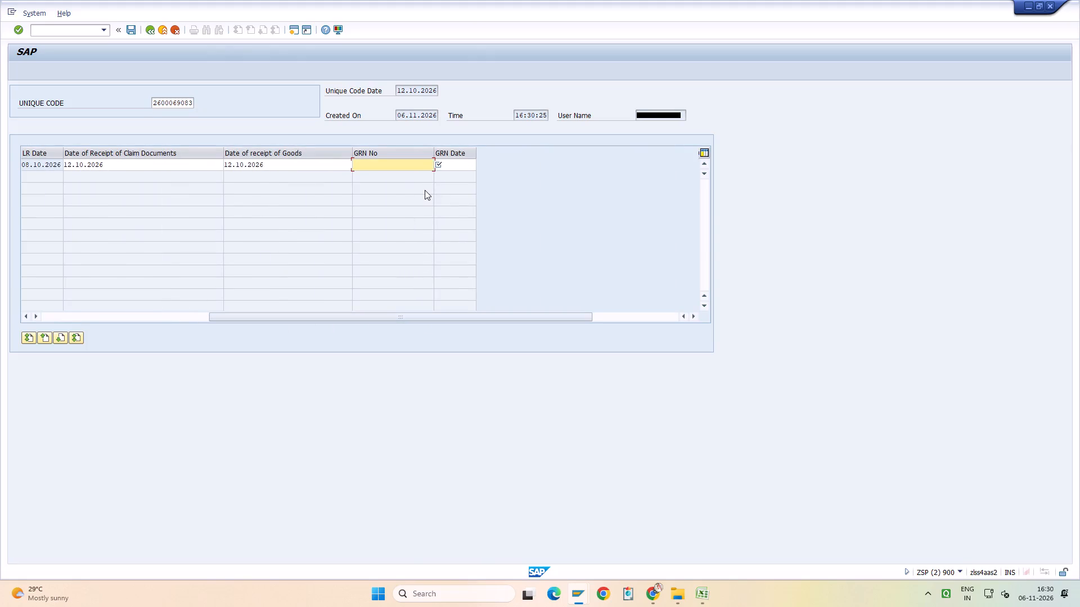
pyautogui.write('2850')
pyautogui.press('Tab')
pyautogui.press('space')
pyautogui.press('Down')
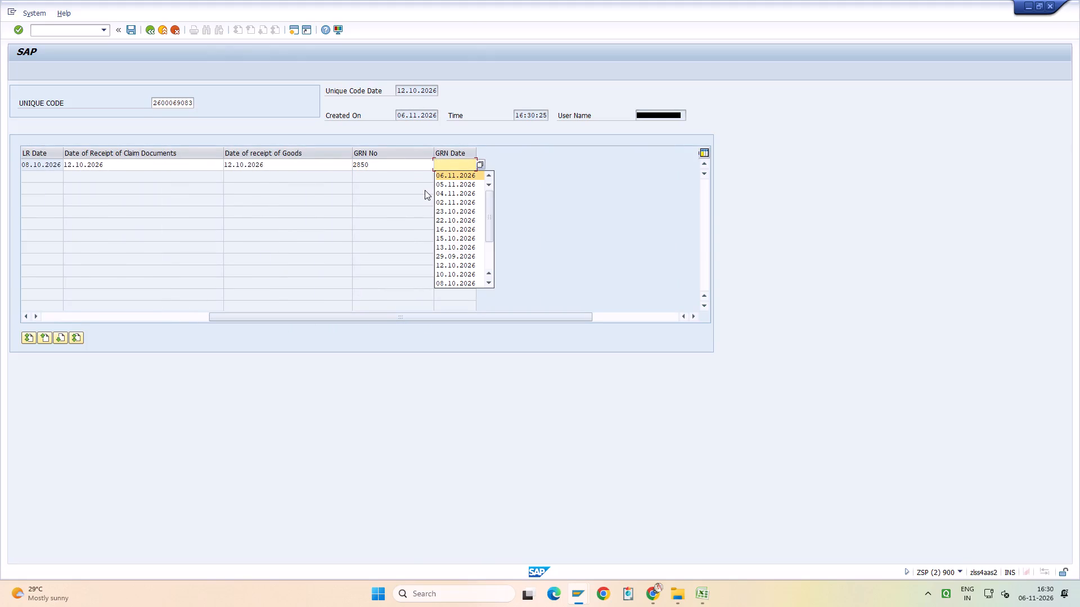
pyautogui.press('Return')
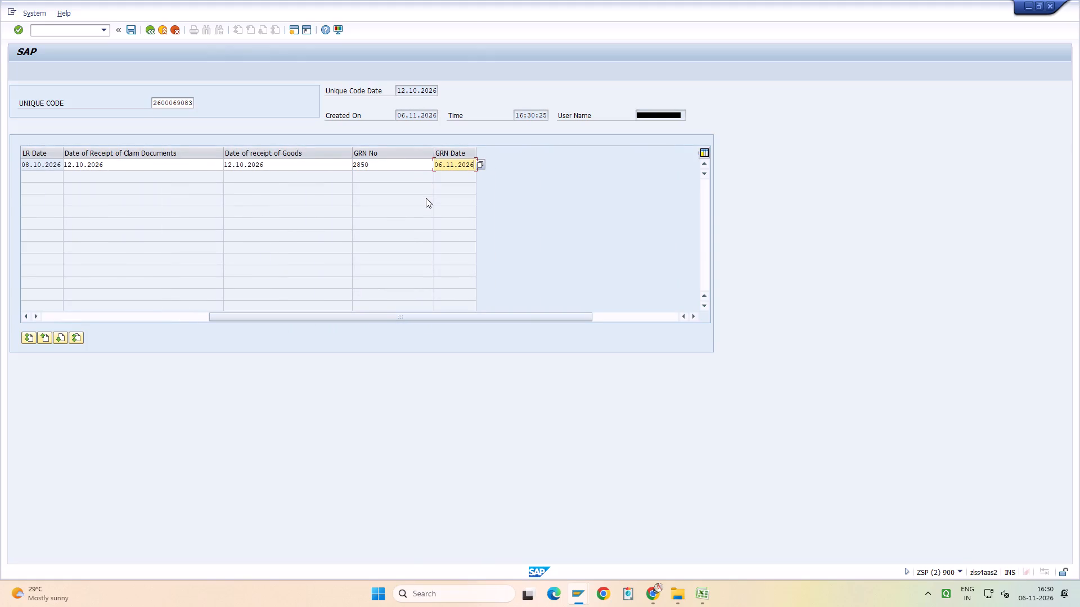
pyautogui.moveTo(530, 318); pyautogui.dragTo(231, 312)
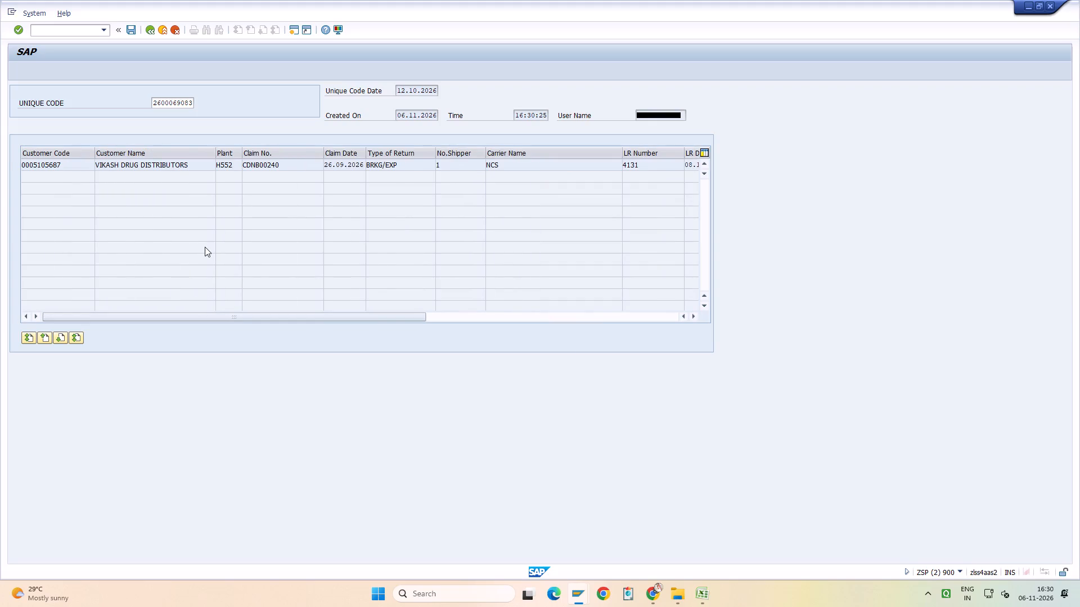
pyautogui.hotkey('ctrl', 's')
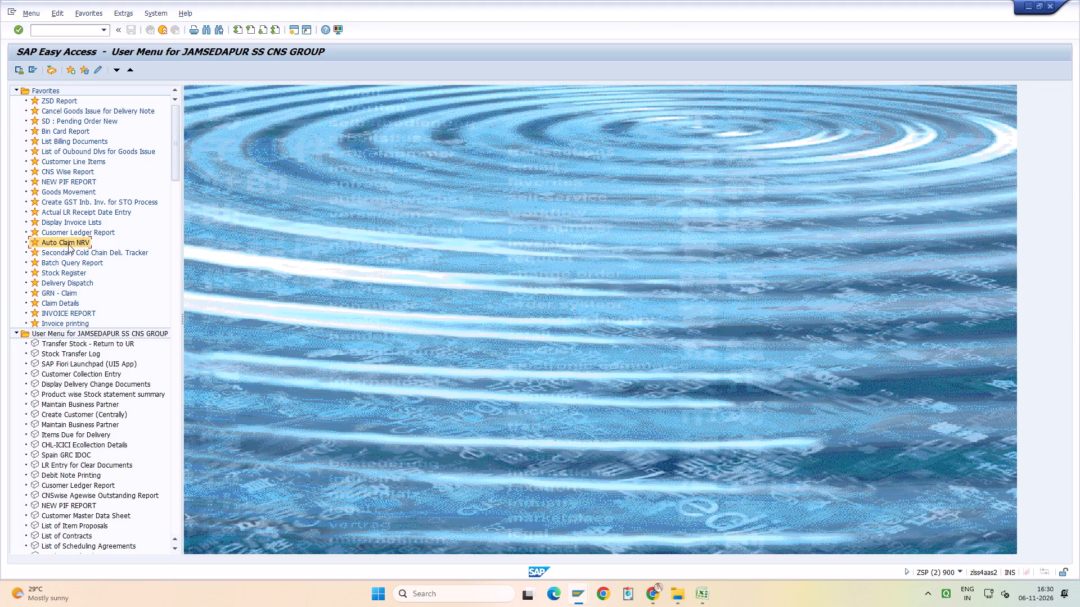
pyautogui.doubleClick(68, 244)
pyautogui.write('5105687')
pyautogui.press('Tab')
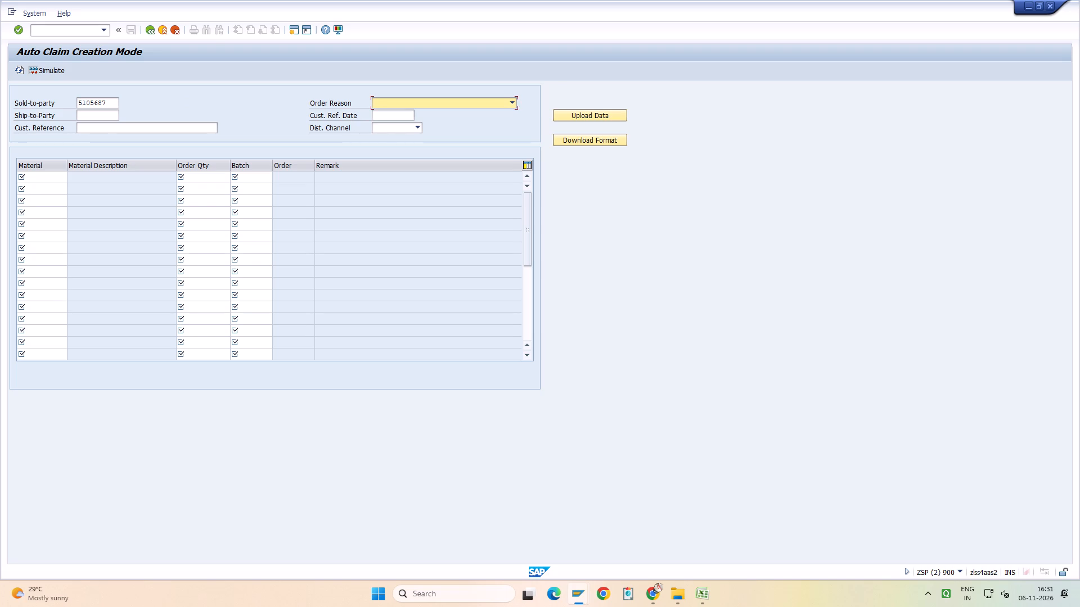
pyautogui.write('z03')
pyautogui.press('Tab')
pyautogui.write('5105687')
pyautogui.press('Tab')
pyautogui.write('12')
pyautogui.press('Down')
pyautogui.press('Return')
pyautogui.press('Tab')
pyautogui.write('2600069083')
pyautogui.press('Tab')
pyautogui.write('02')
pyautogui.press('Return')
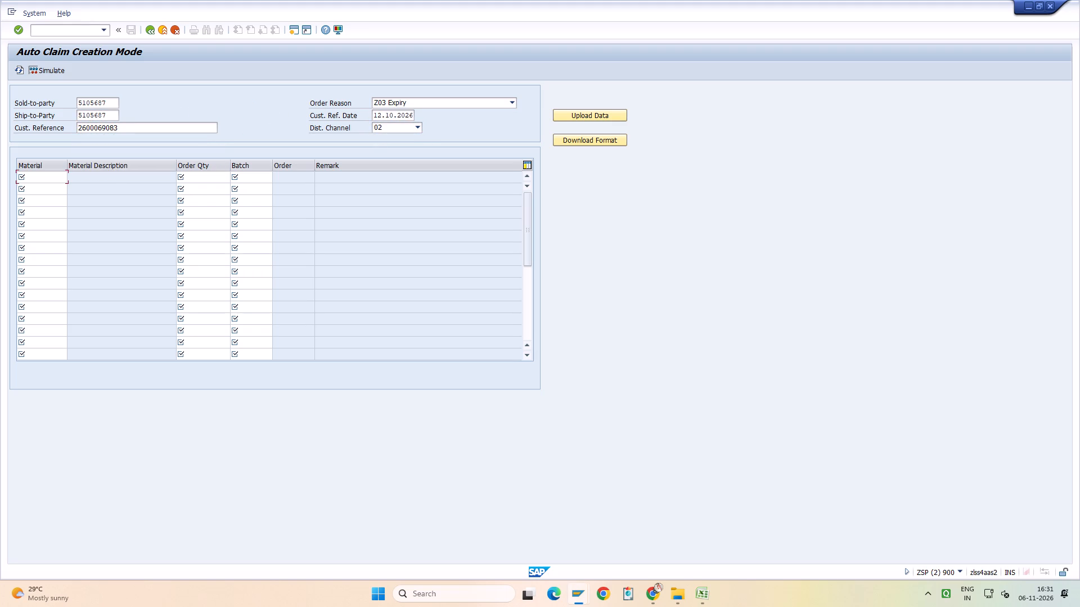
# Switch to Excel and close the RAJA DRUG AGENCIES claim workbook.
pyautogui.click(697, 597)
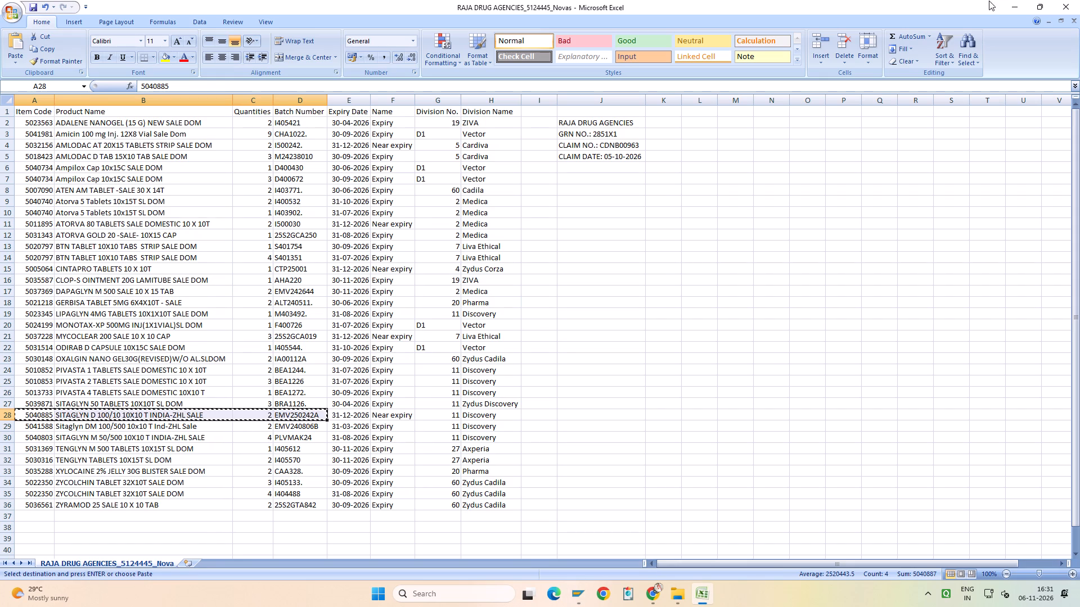
pyautogui.click(1071, 3)
pyautogui.click(545, 320)
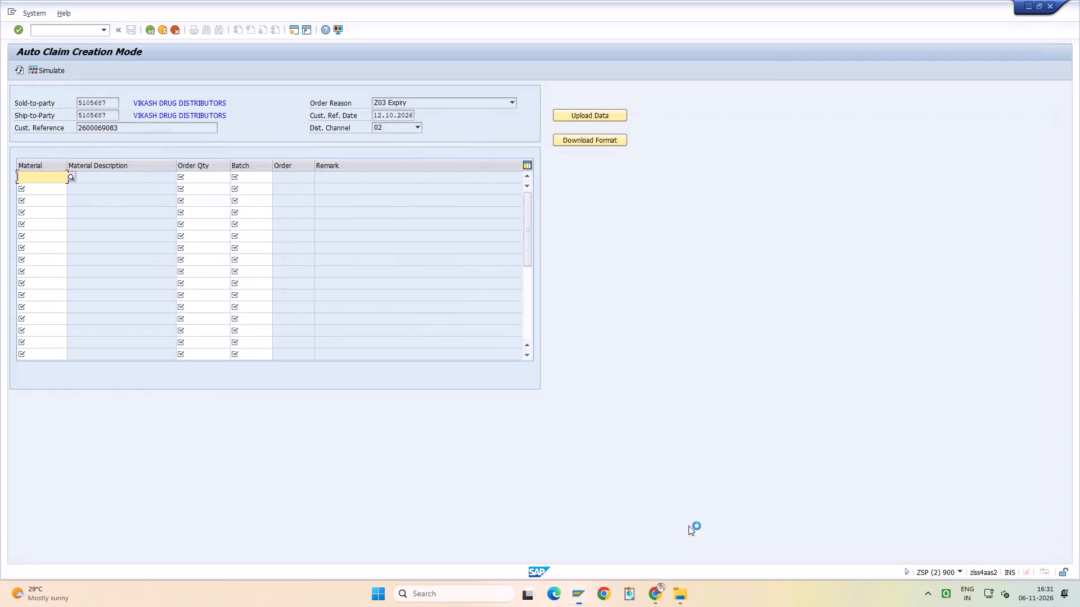
# Open the VIKASH DRUG DISTRIBUTORS_5105687 file from the 2848-2854 folder and autofit all its columns.
pyautogui.click(691, 583)
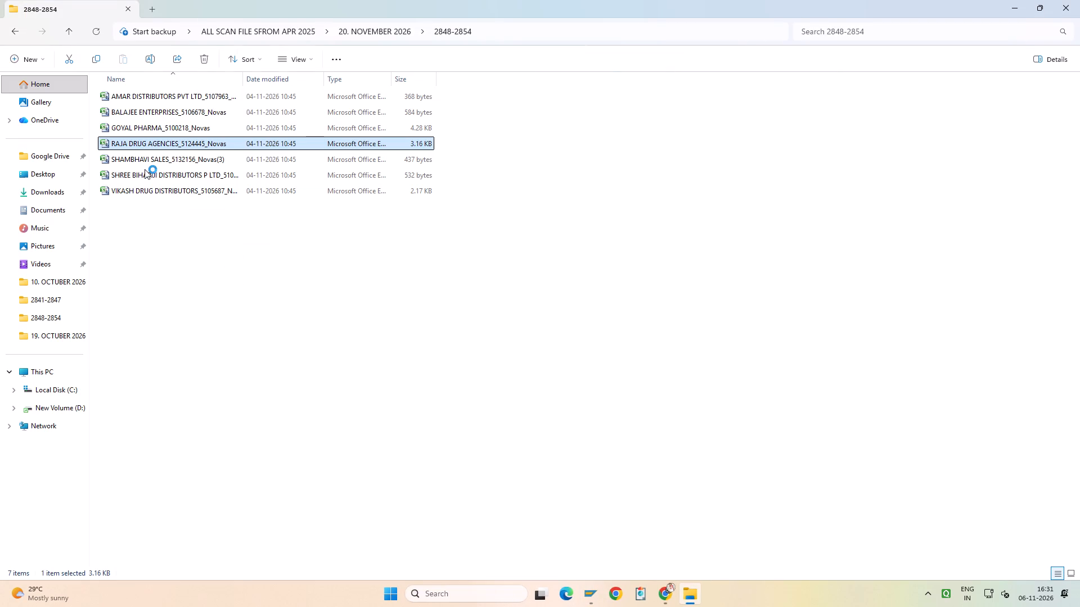
pyautogui.doubleClick(161, 191)
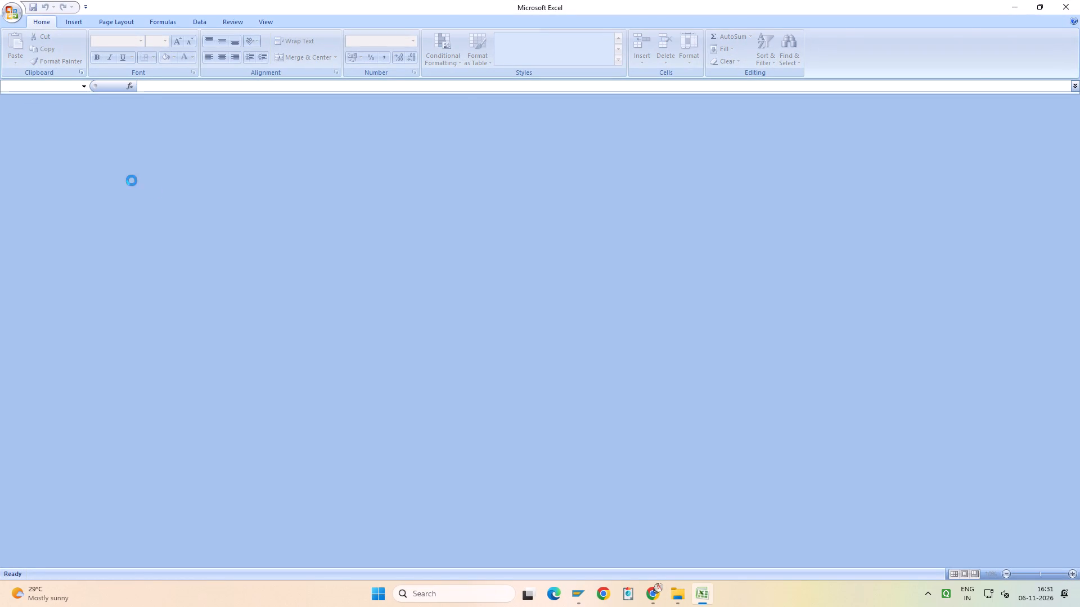
pyautogui.click(4, 98)
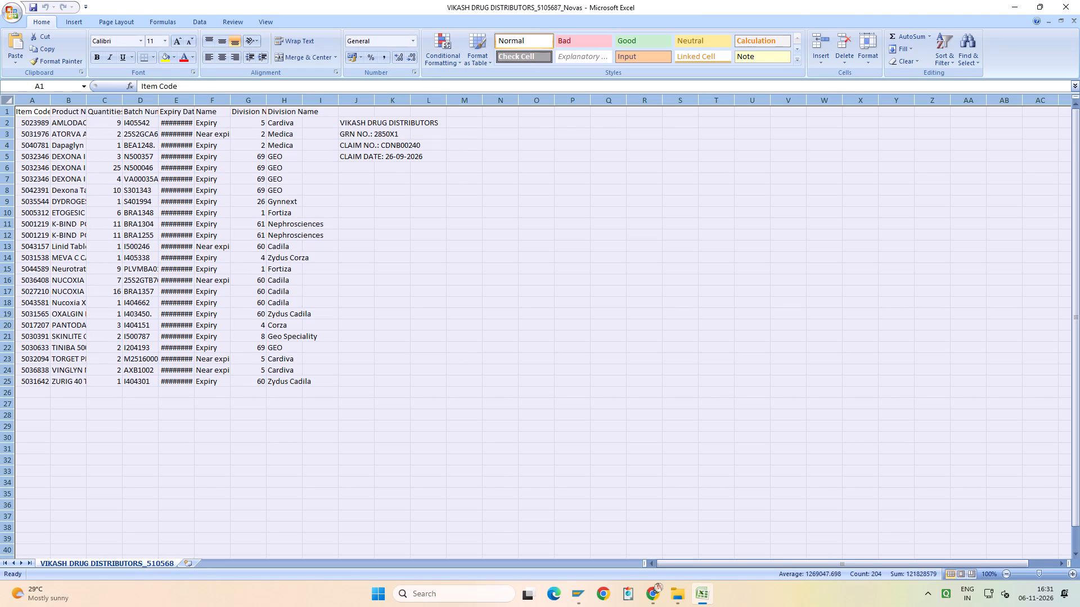
pyautogui.doubleClick(51, 101)
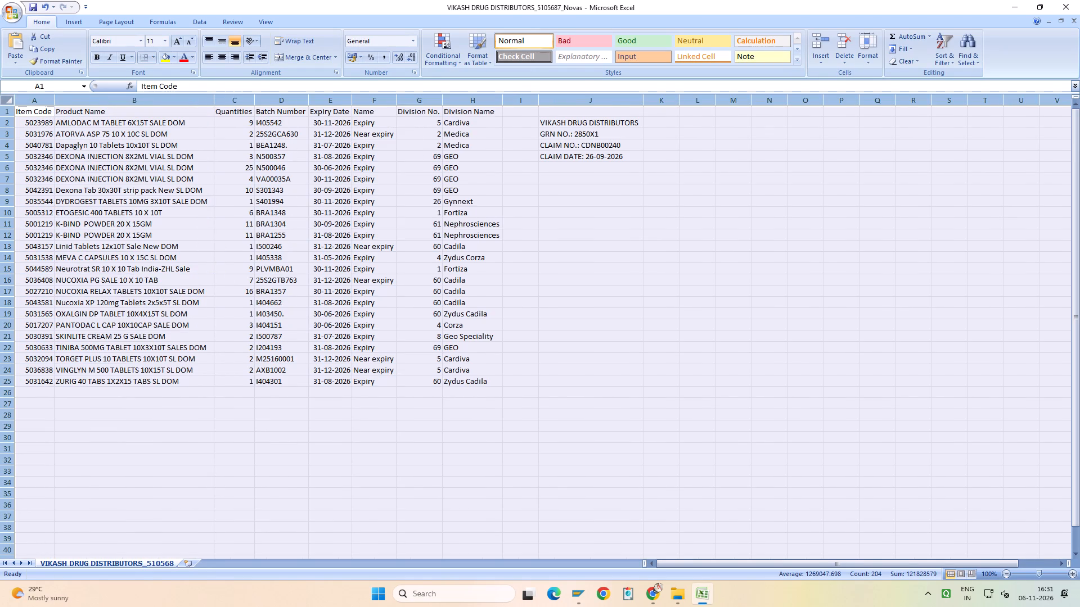
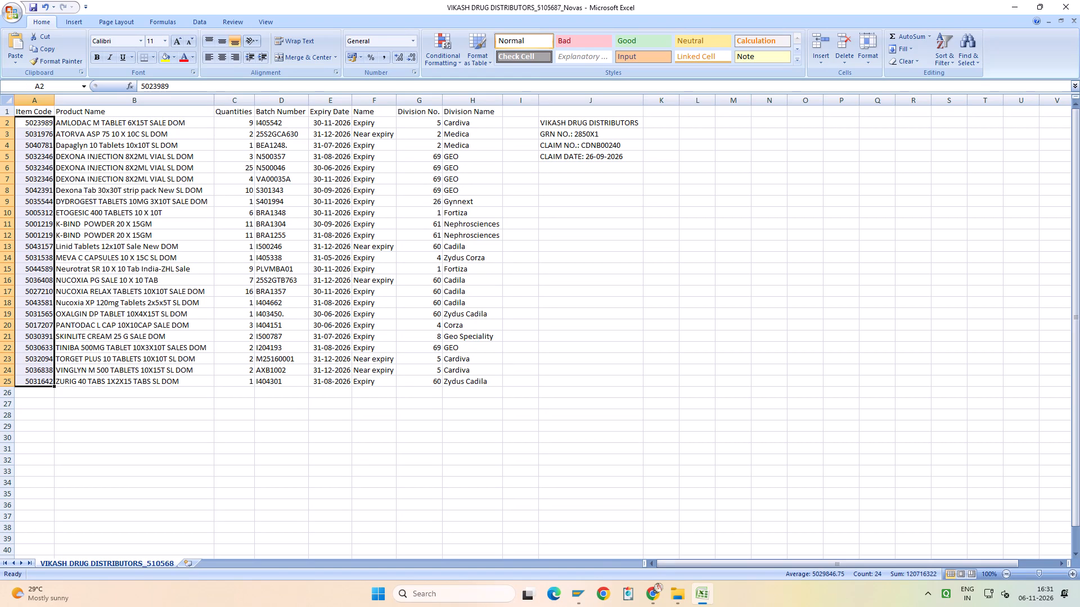
# Copy item code through batch number for 5023989 to 5027210 from the Excel sheet into the SAP auto claim table.
pyautogui.click(577, 600)
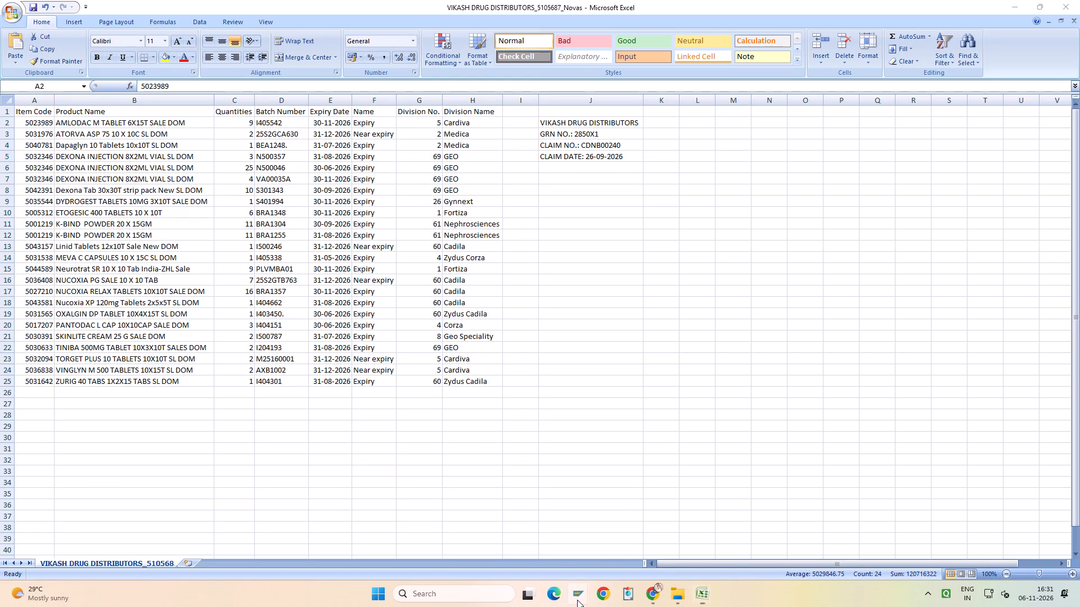
pyautogui.click(652, 551)
pyautogui.hotkey('alt', 'Tab')
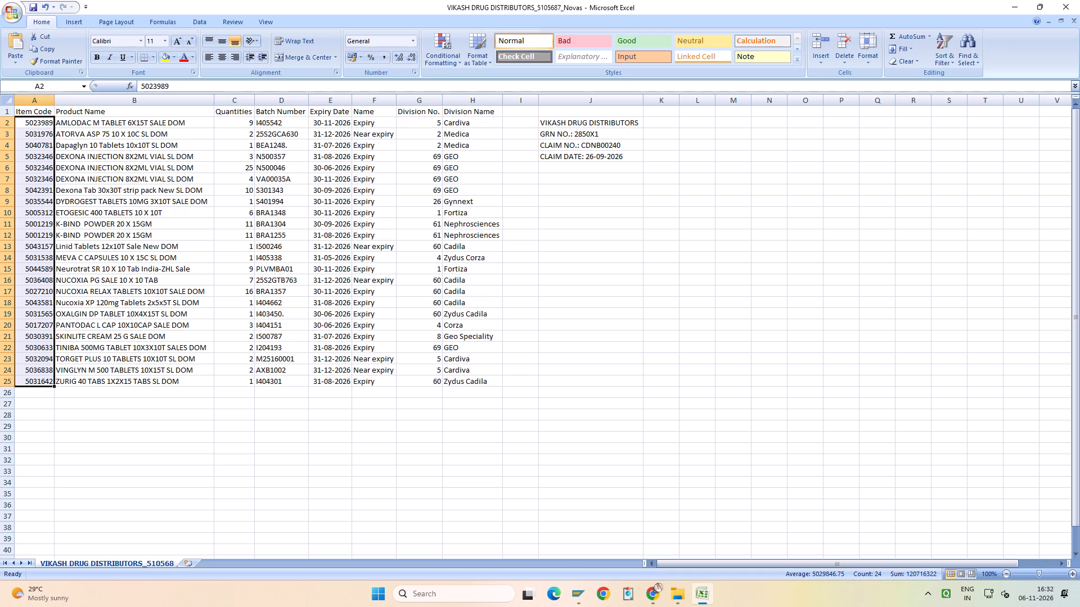
pyautogui.moveTo(39, 123); pyautogui.dragTo(267, 279)
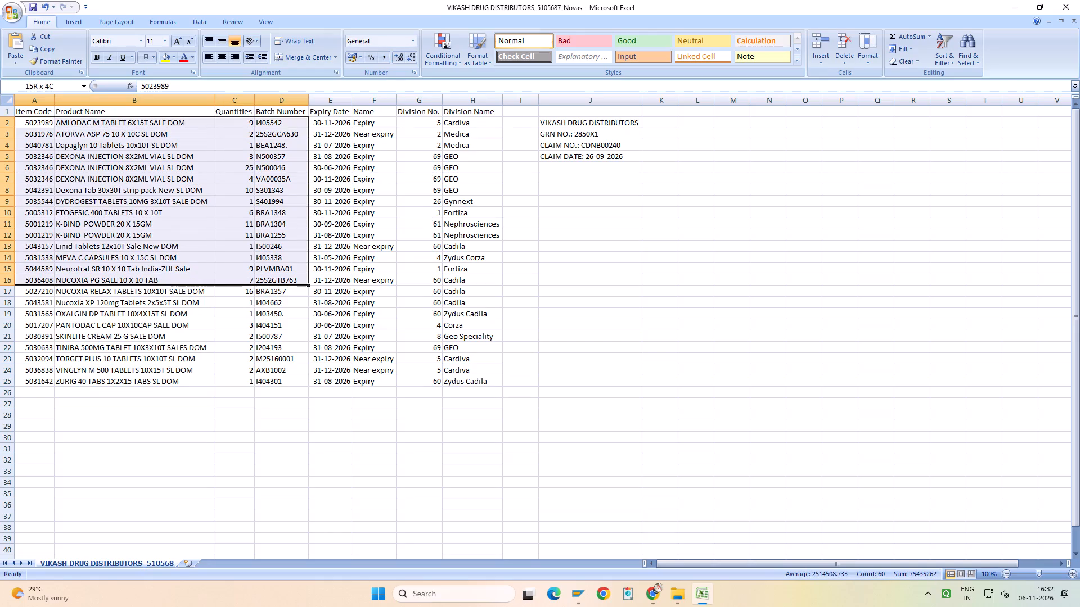
pyautogui.moveTo(267, 279); pyautogui.dragTo(269, 292)
pyautogui.hotkey('ctrl', 'c')
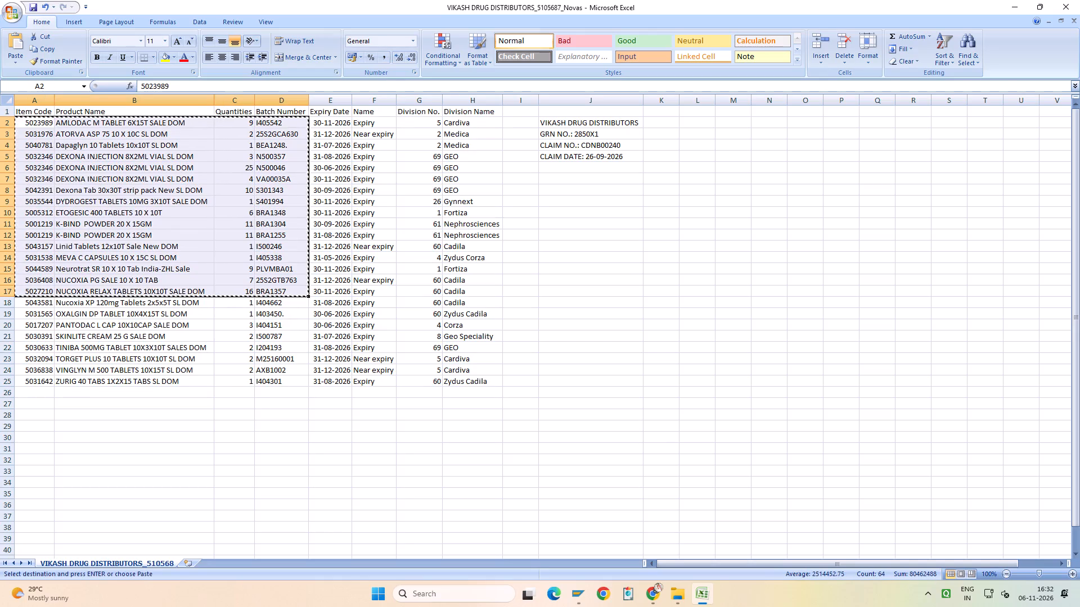
pyautogui.hotkey('alt', 'Tab')
pyautogui.hotkey('ctrl', 'v')
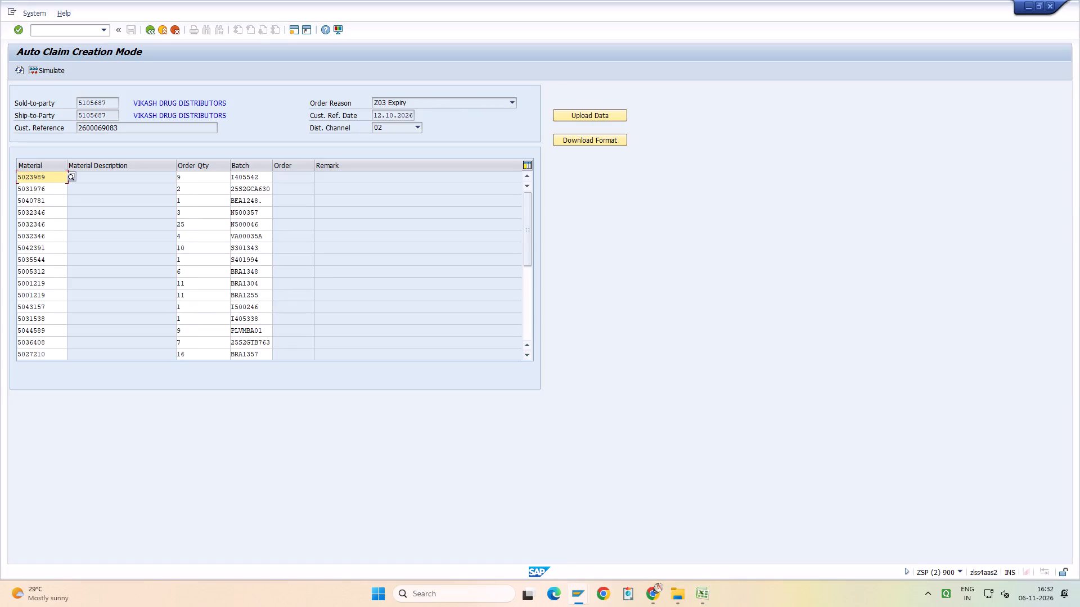
# Copy the remaining Excel item rows, 5043581 to 5031642, into the auto claim table below material 5027210.
pyautogui.press('pagedown')
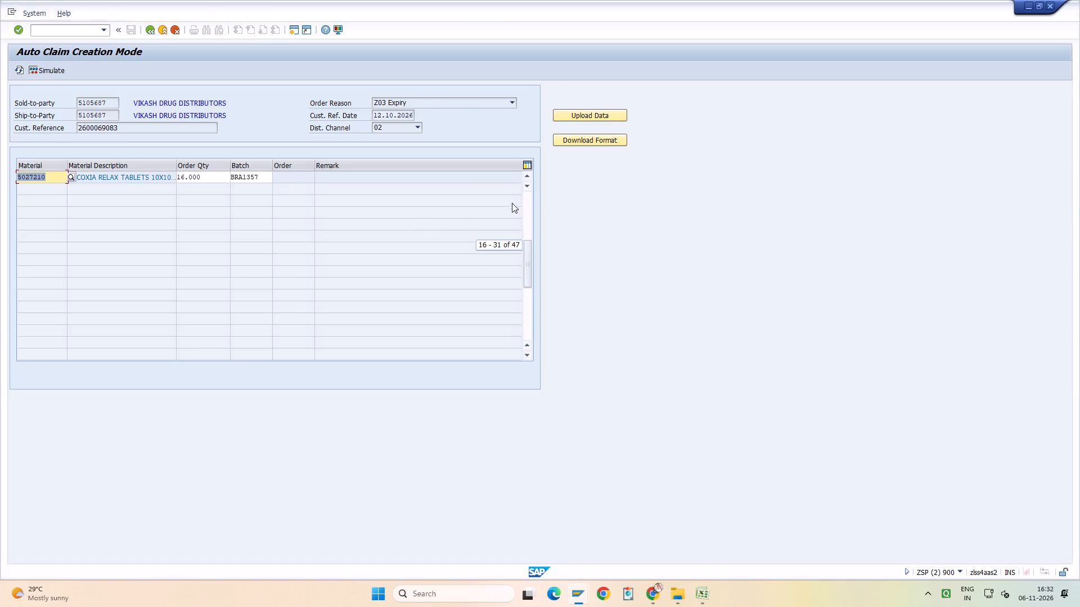
pyautogui.click(525, 176)
pyautogui.click(529, 188)
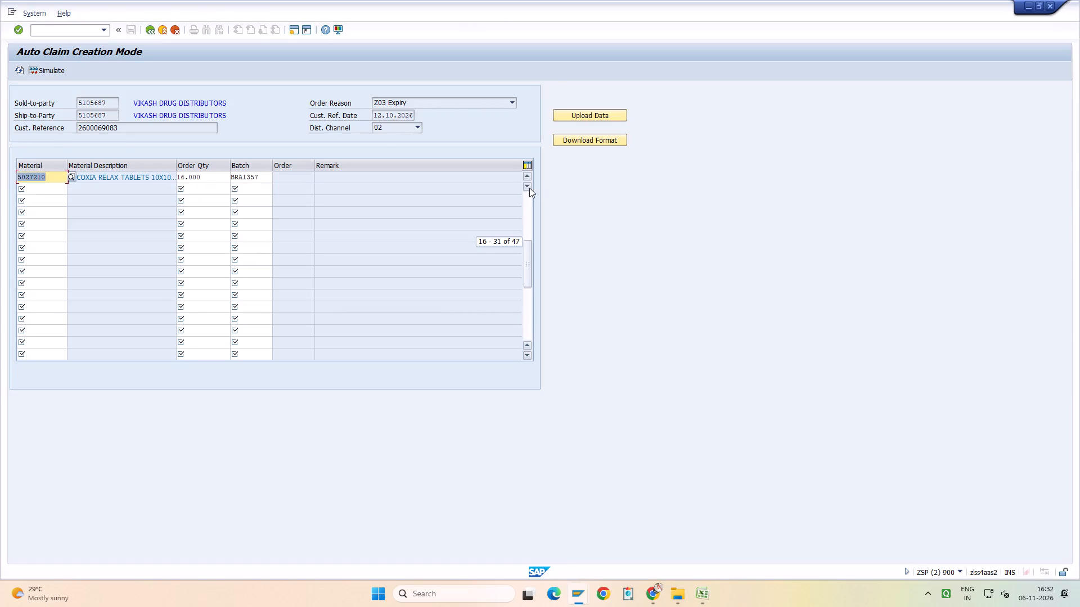
pyautogui.click(529, 188)
pyautogui.hotkey('alt', 'Tab')
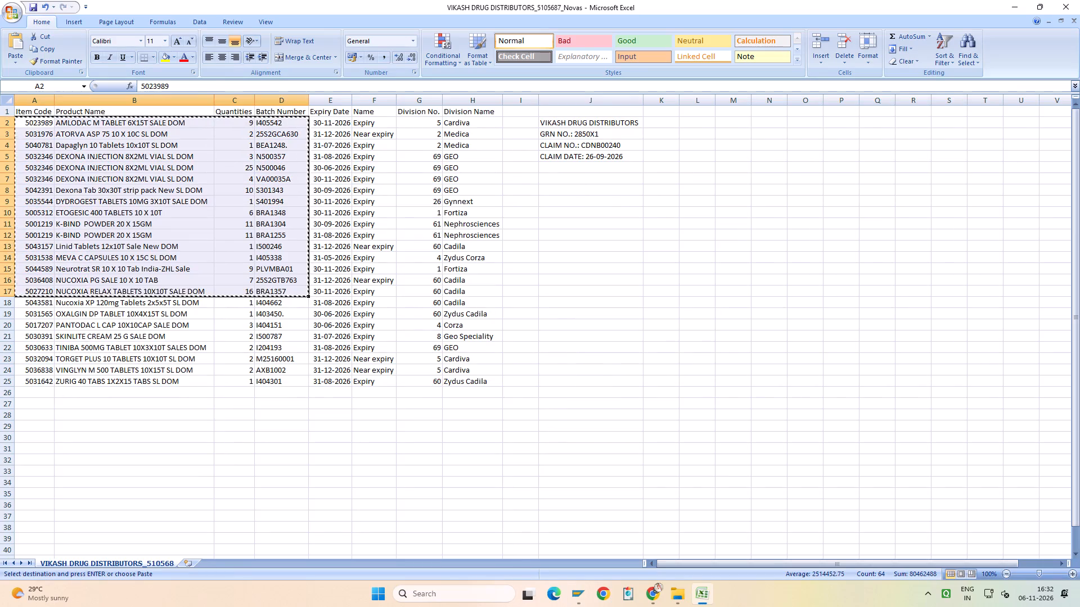
pyautogui.moveTo(43, 305); pyautogui.dragTo(280, 382)
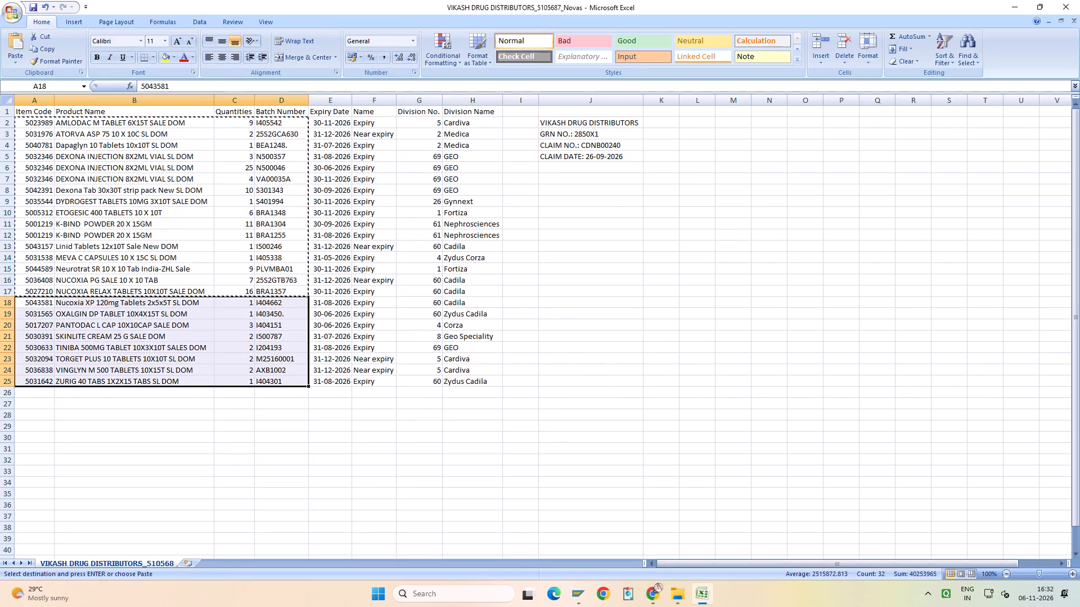
pyautogui.hotkey('ctrl', 'c')
pyautogui.hotkey('alt', 'Tab')
pyautogui.hotkey('ctrl', 'v')
pyautogui.hotkey('ctrl', 'Return')
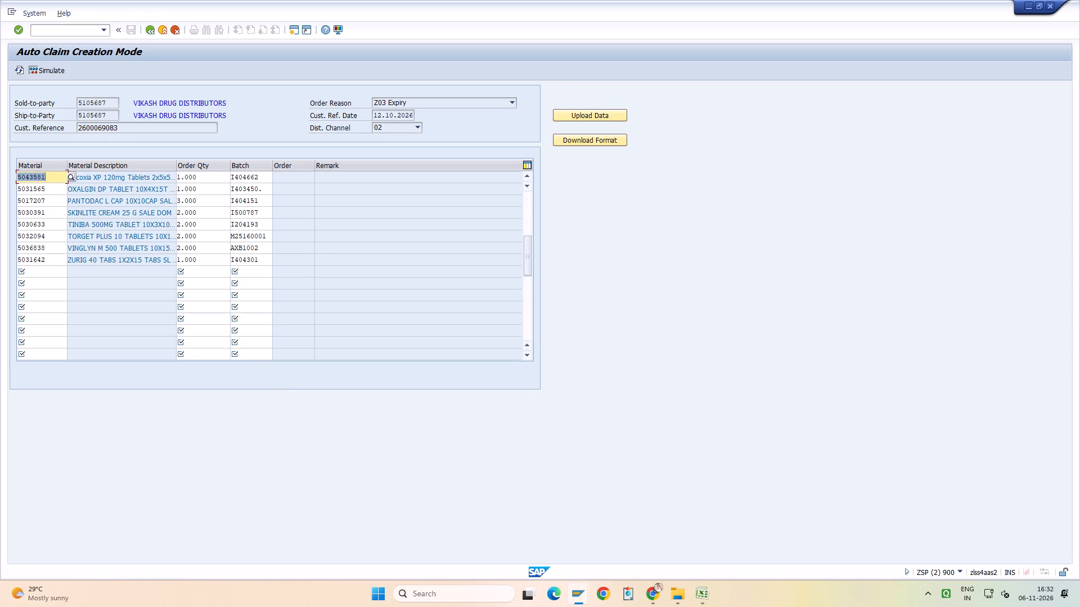
# Correct the batch of OXALGIN DP to I403450 and the batch of Dapaglyn 10 to BEA1248.
pyautogui.click(268, 188)
pyautogui.press('BackSpace')
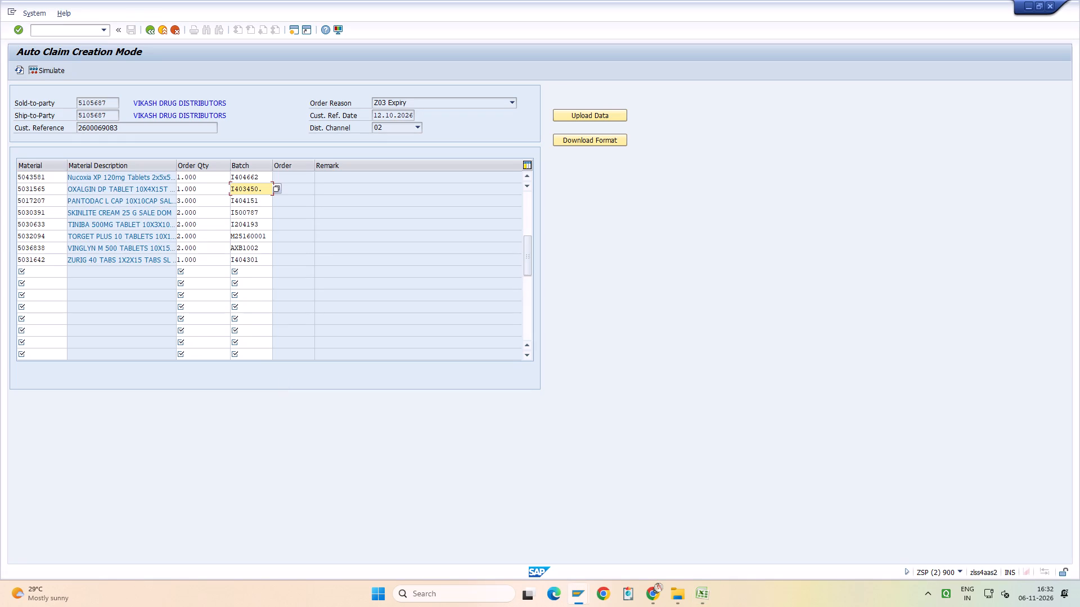
pyautogui.press('Return')
pyautogui.press('pageup')
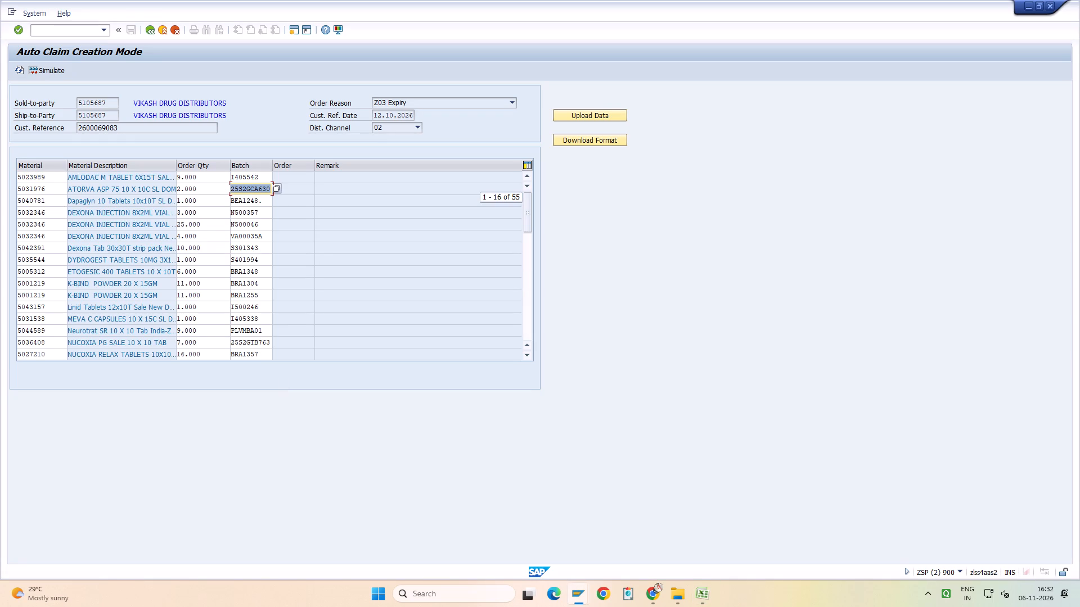
pyautogui.click(262, 201)
pyautogui.press('BackSpace')
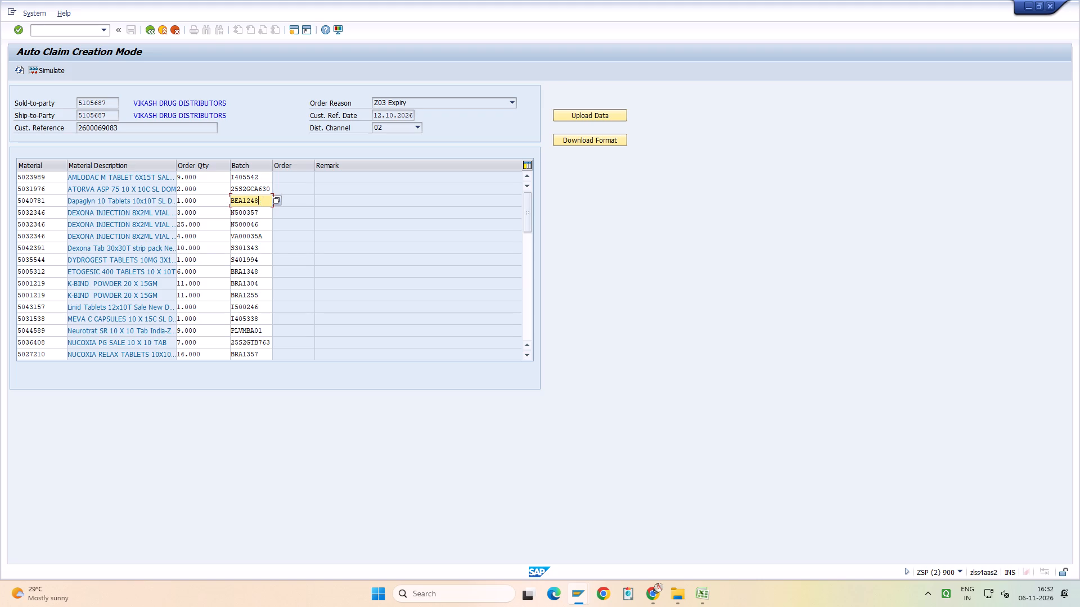
pyautogui.press('Return')
# Clear the two K-BIND POWDER lines, batches BRA1304 and BRA1255, from the claim table.
pyautogui.hotkey('ctrl', 'y')
pyautogui.moveTo(42, 280); pyautogui.dragTo(258, 294)
pyautogui.press('Delete')
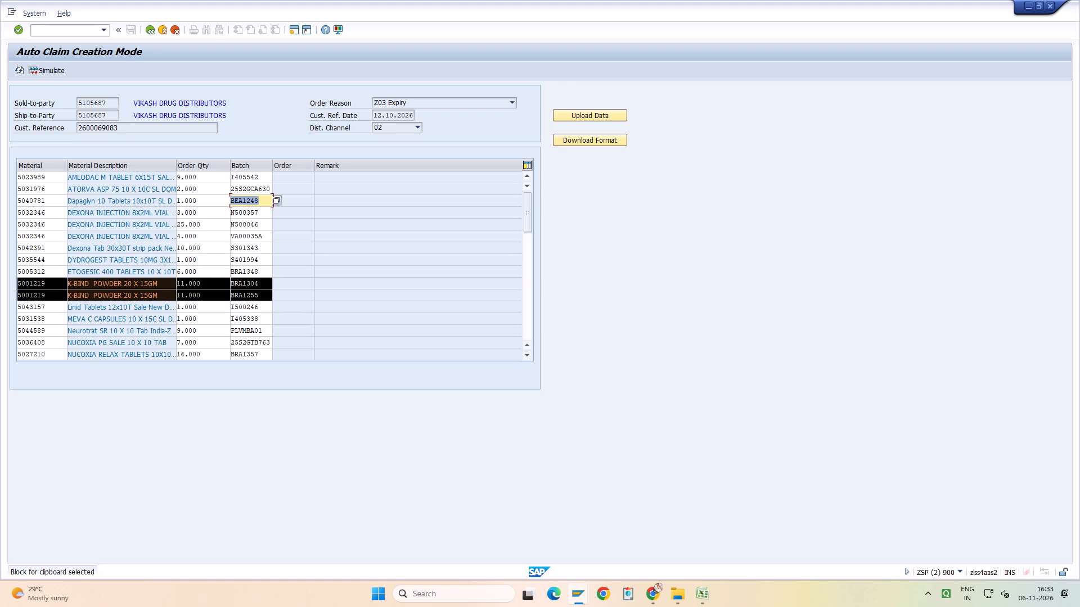
# Simulate the auto claim with Desktop as the file path, and generate the claim order.
pyautogui.click(51, 71)
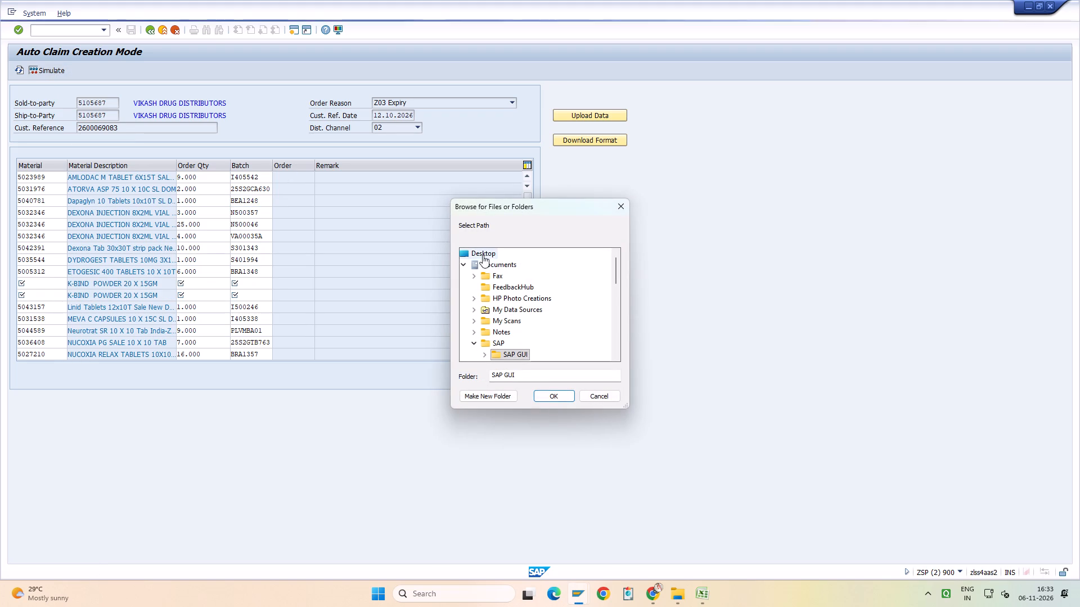
pyautogui.click(489, 257)
pyautogui.click(555, 397)
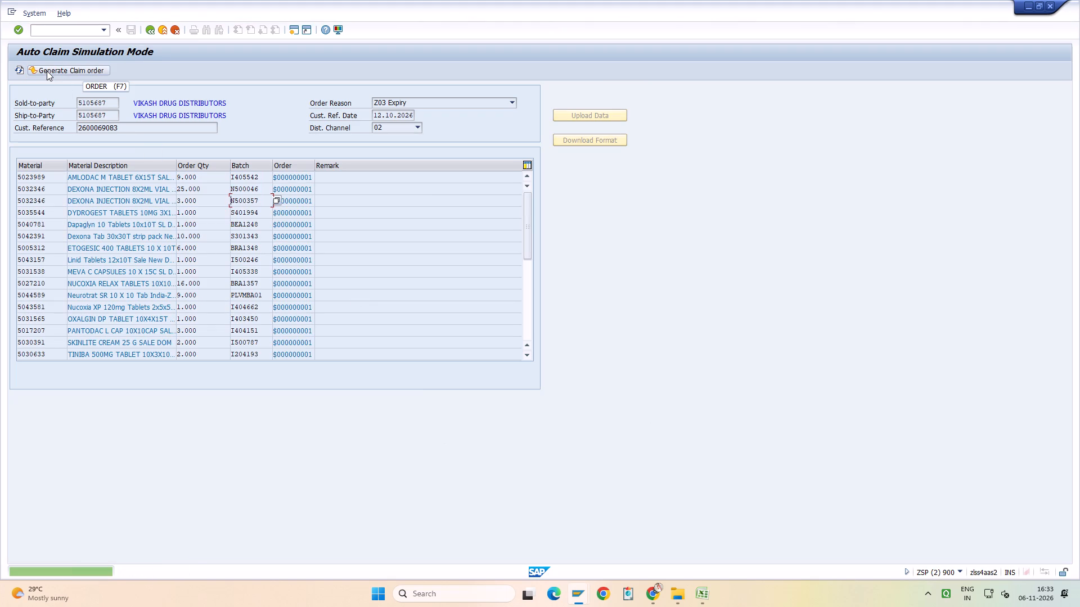
pyautogui.click(47, 71)
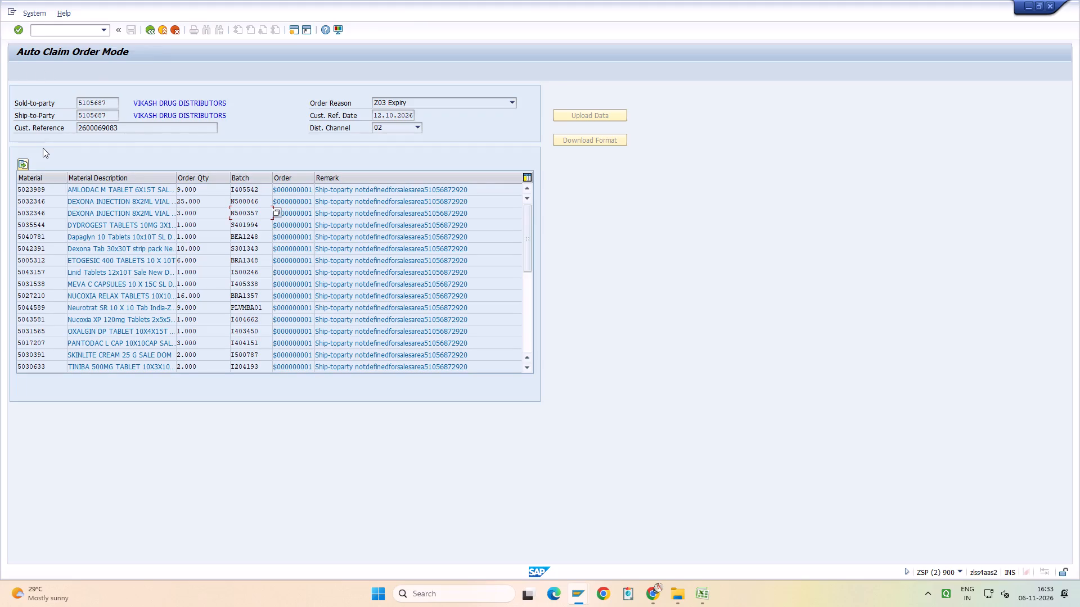
# Switch to the other SAP session and leave Create Billing Document for the Easy Access menu.
pyautogui.hotkey('alt', 'Tab')
pyautogui.hotkey('alt', 'Tab')
pyautogui.hotkey('alt', 'Tab')
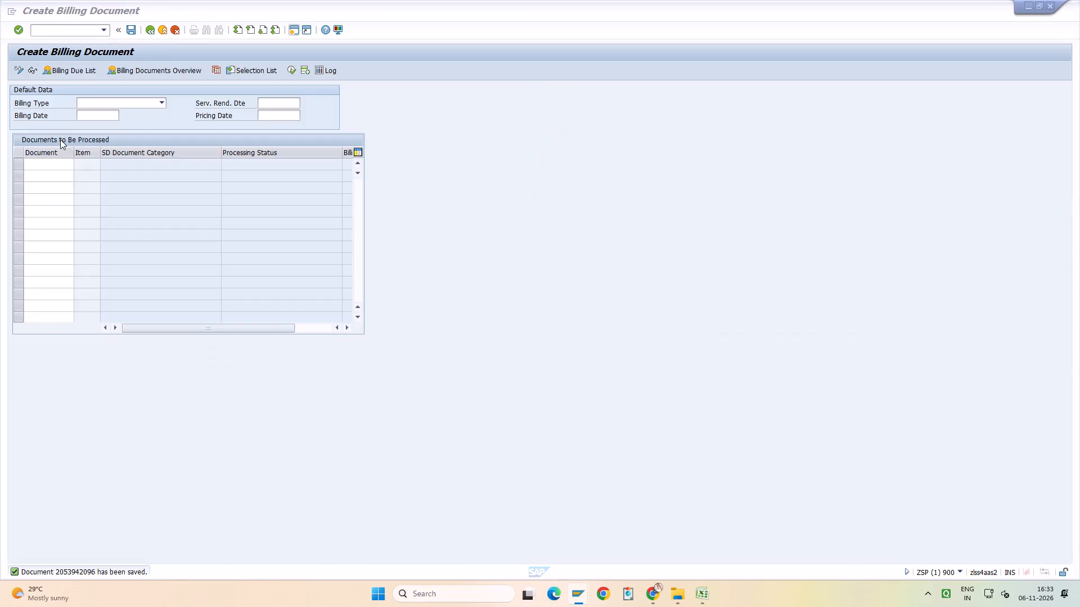
pyautogui.click(100, 31)
pyautogui.click(97, 55)
pyautogui.press('Return')
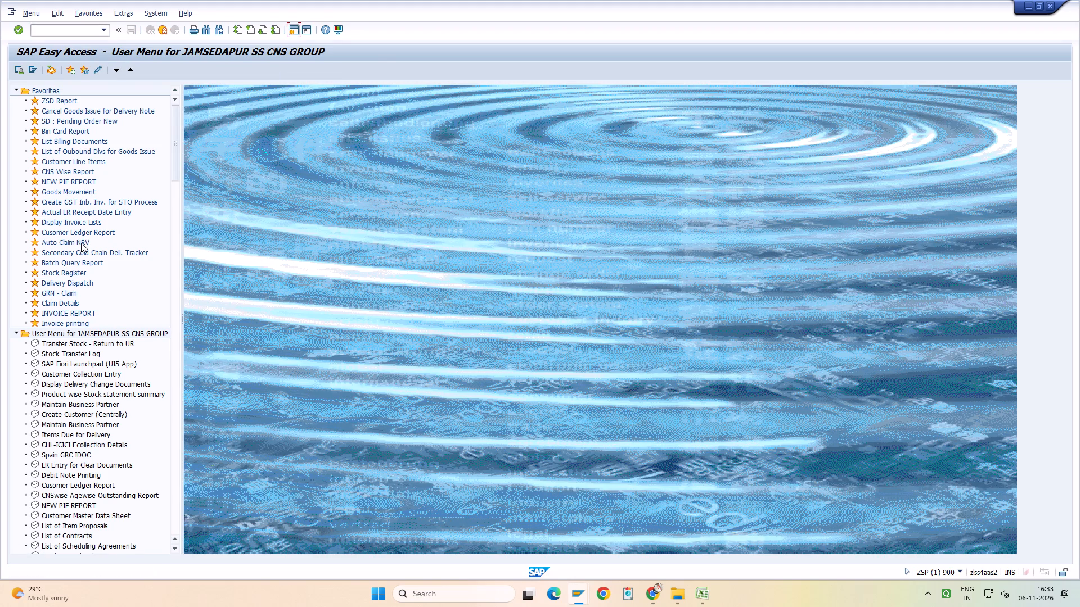
pyautogui.doubleClick(81, 243)
pyautogui.press('space')
pyautogui.press('Down')
pyautogui.press('Return')
pyautogui.press('Tab')
pyautogui.write('z0')
pyautogui.press('Tab')
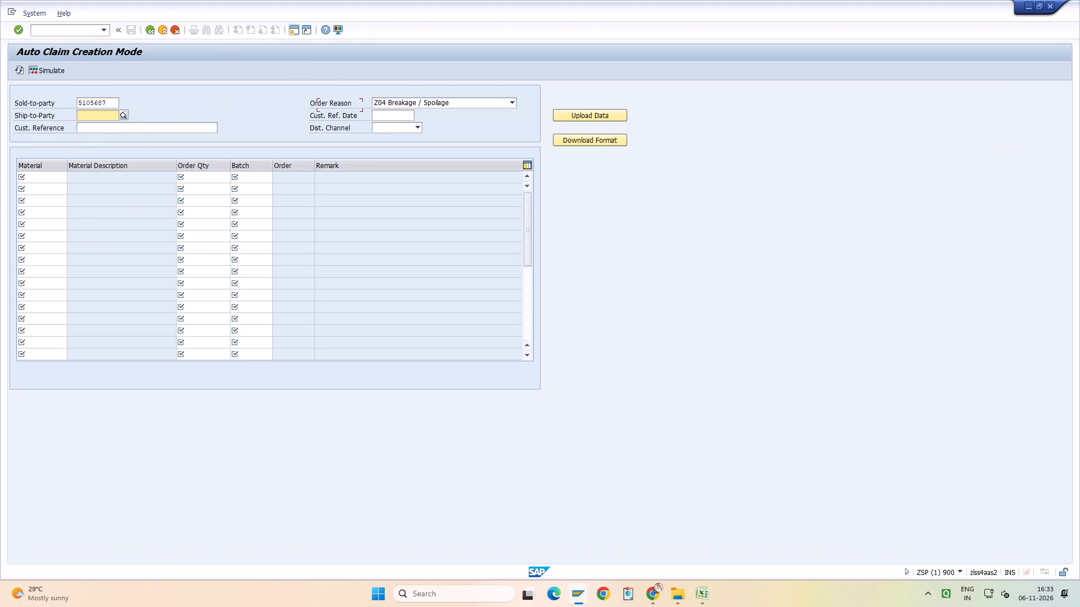
pyautogui.press('space')
pyautogui.press('Down')
pyautogui.press('Return')
pyautogui.press('Up')
pyautogui.press('Tab')
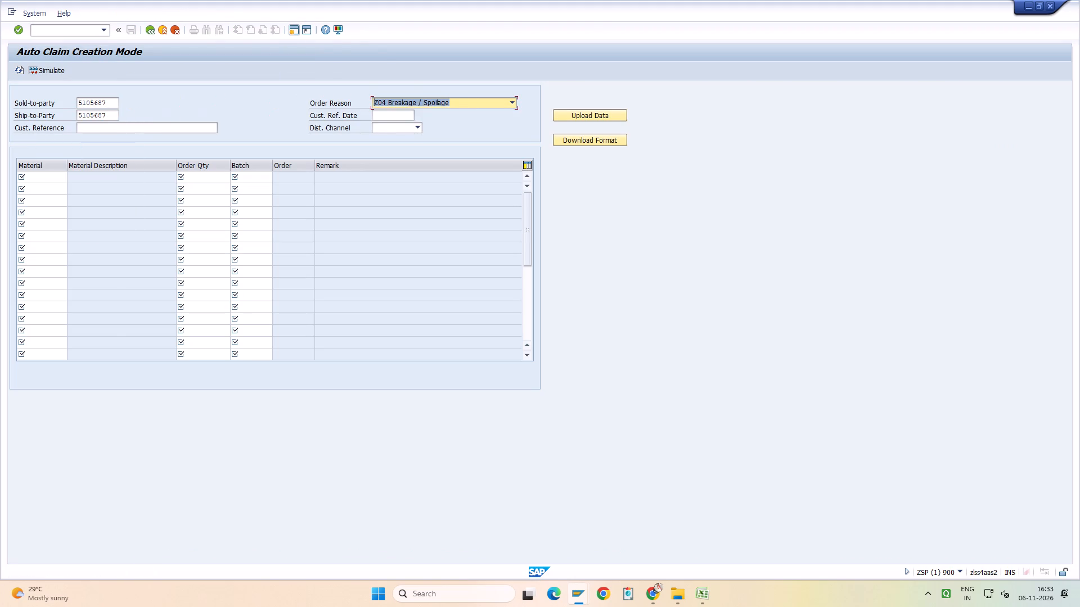
pyautogui.write('z03')
pyautogui.press('Tab')
pyautogui.press('space')
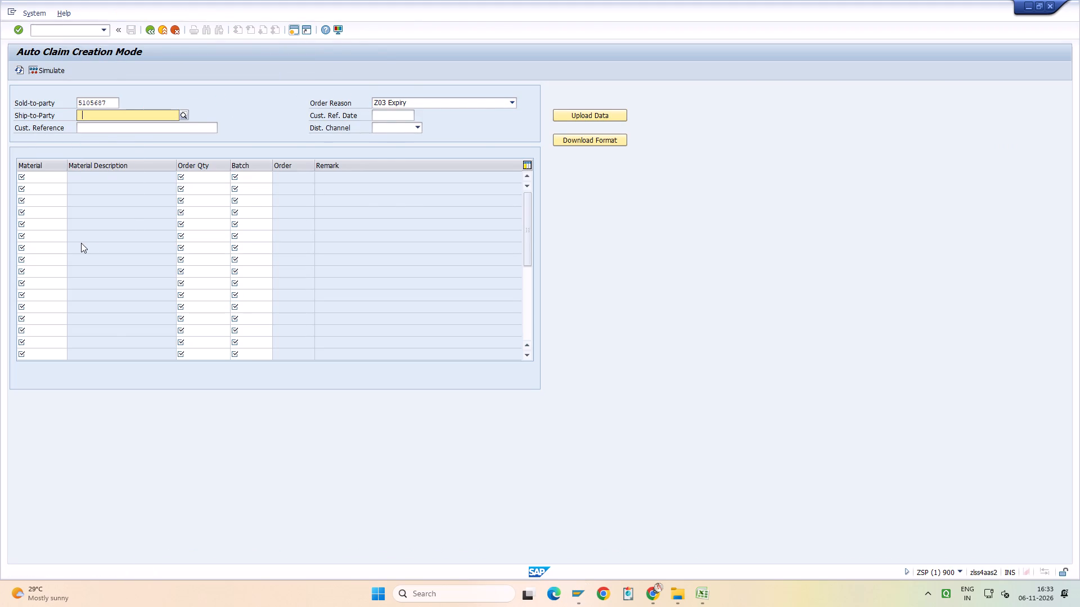
pyautogui.press('BackSpace')
pyautogui.press('Down')
pyautogui.press('Return')
pyautogui.press('Tab')
pyautogui.press('space')
pyautogui.press('Down')
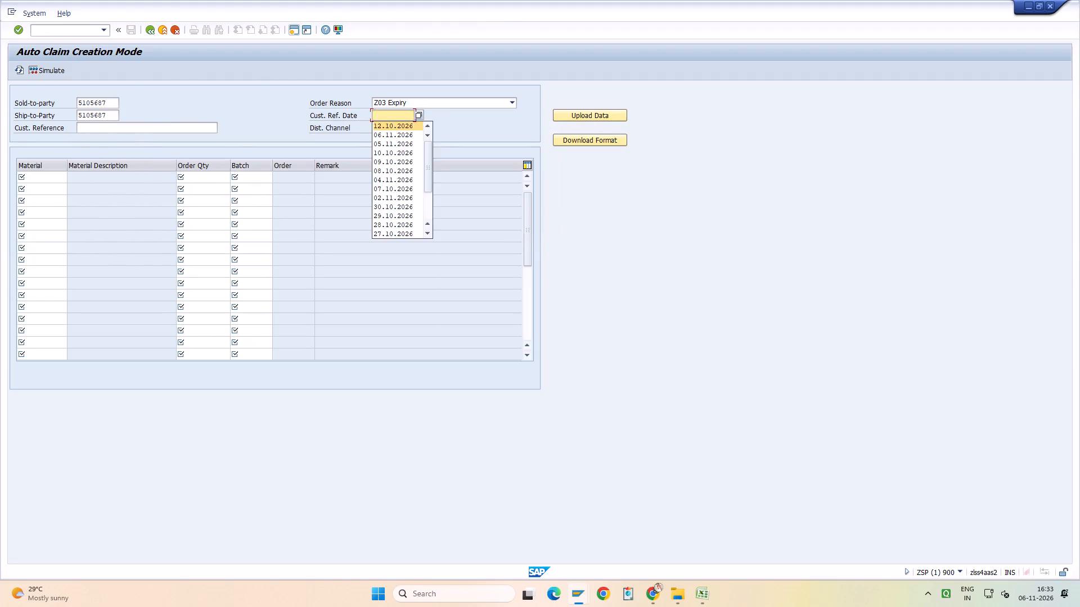
pyautogui.press('Return')
pyautogui.press('Tab')
pyautogui.press('space')
pyautogui.press('Down')
pyautogui.press('Return')
pyautogui.press('Tab')
pyautogui.write('02')
pyautogui.press('Return')
# Copy the lines from material 5023989 to 5030633 in the earlier claim session into the new auto claim's table.
pyautogui.hotkey('alt', 'Tab')
pyautogui.hotkey('ctrl', 'y')
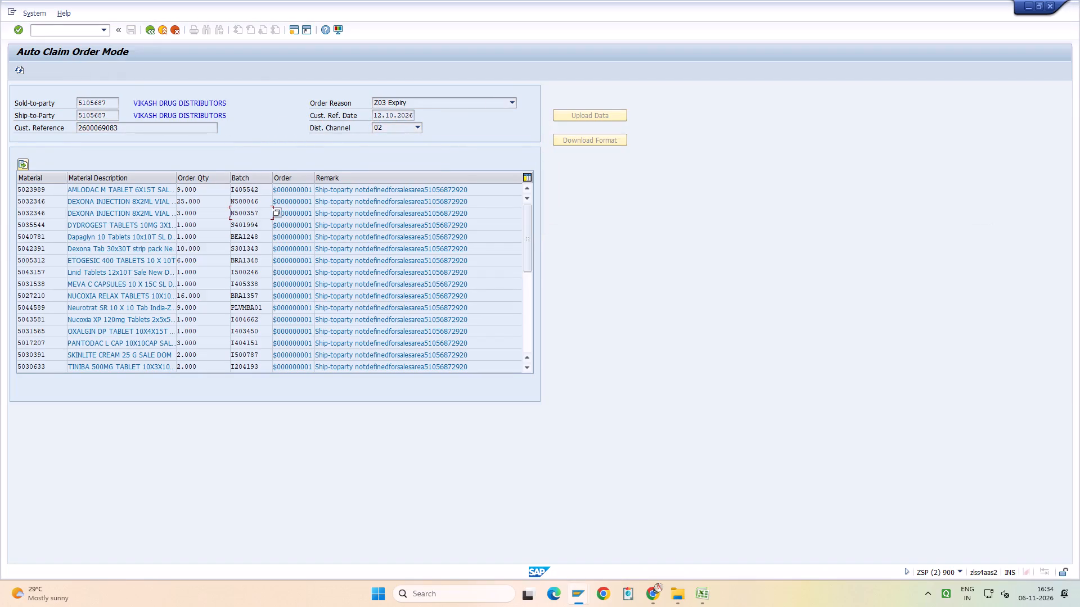
pyautogui.moveTo(40, 187); pyautogui.dragTo(64, 204)
pyautogui.click(119, 195)
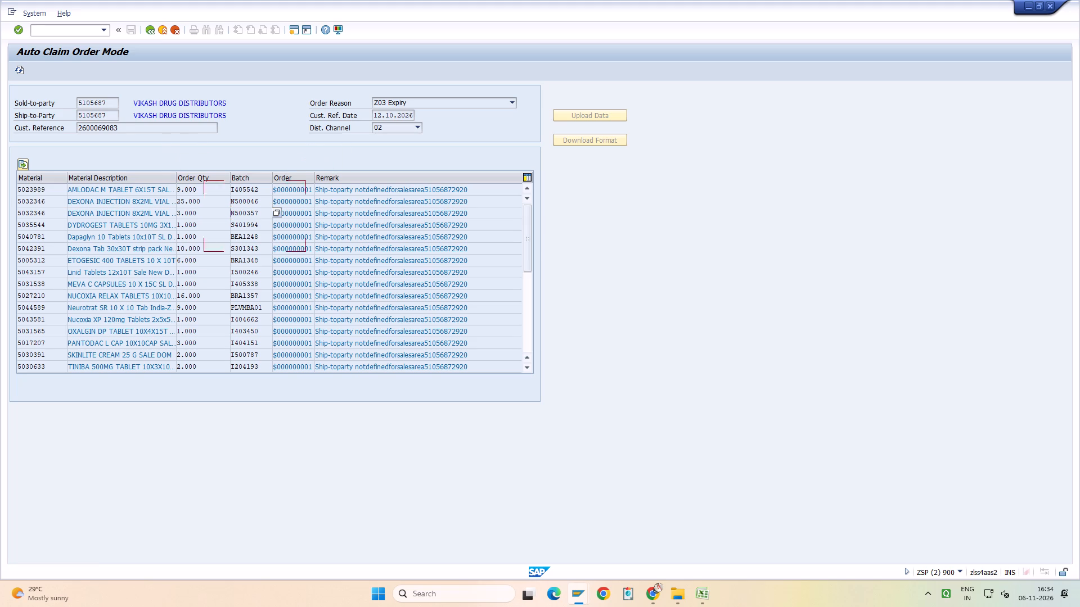
pyautogui.hotkey('ctrl', 'y')
pyautogui.moveTo(36, 189); pyautogui.dragTo(152, 306)
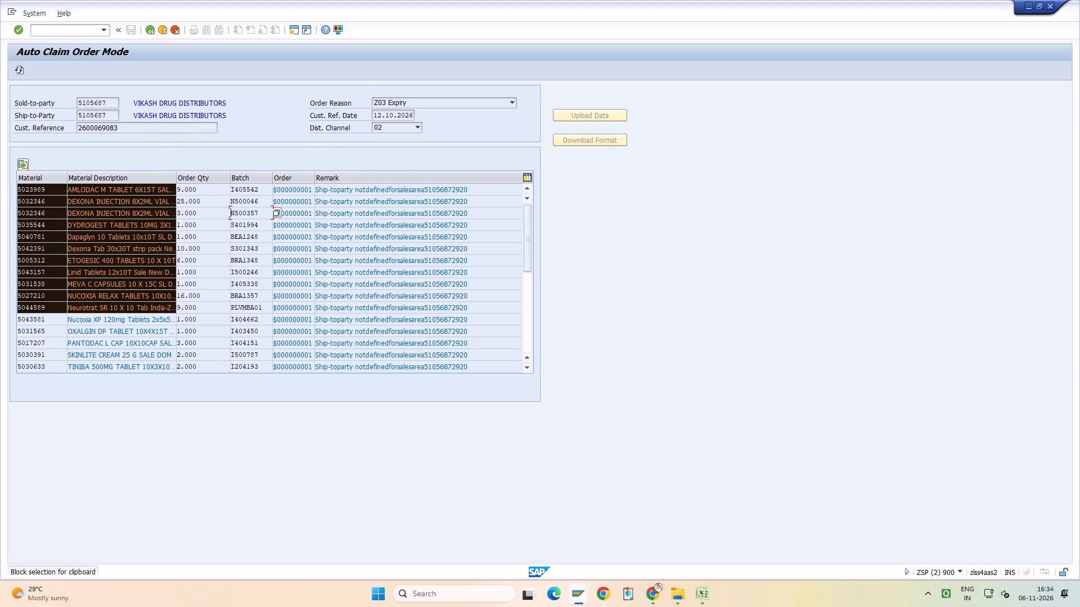
pyautogui.moveTo(152, 306); pyautogui.dragTo(239, 363)
pyautogui.hotkey('ctrl', 'c')
pyautogui.press('Tab')
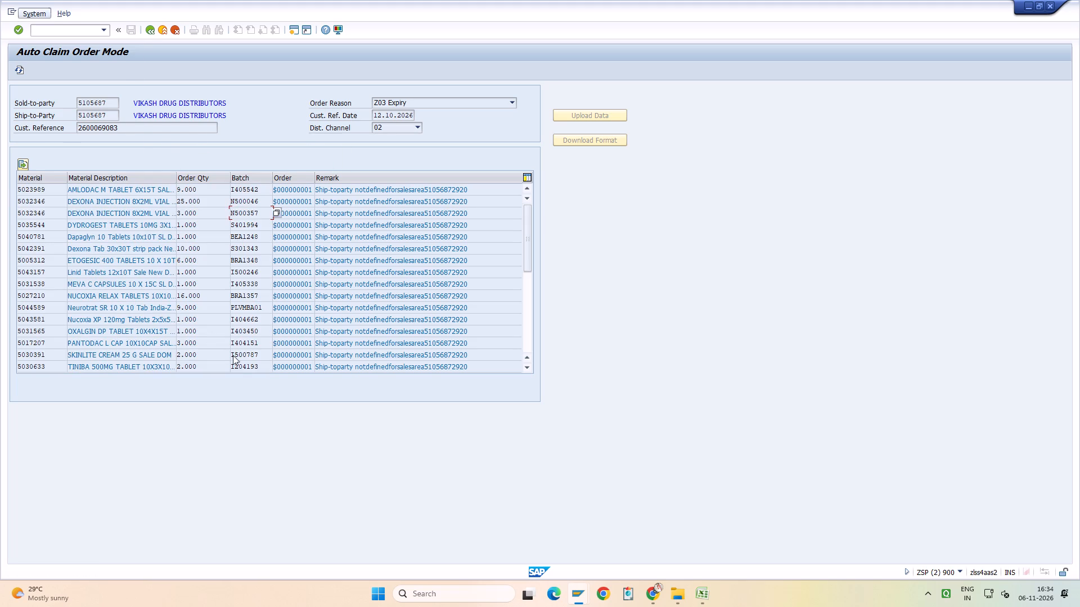
pyautogui.hotkey('alt', 'Tab')
pyautogui.hotkey('ctrl', 'v')
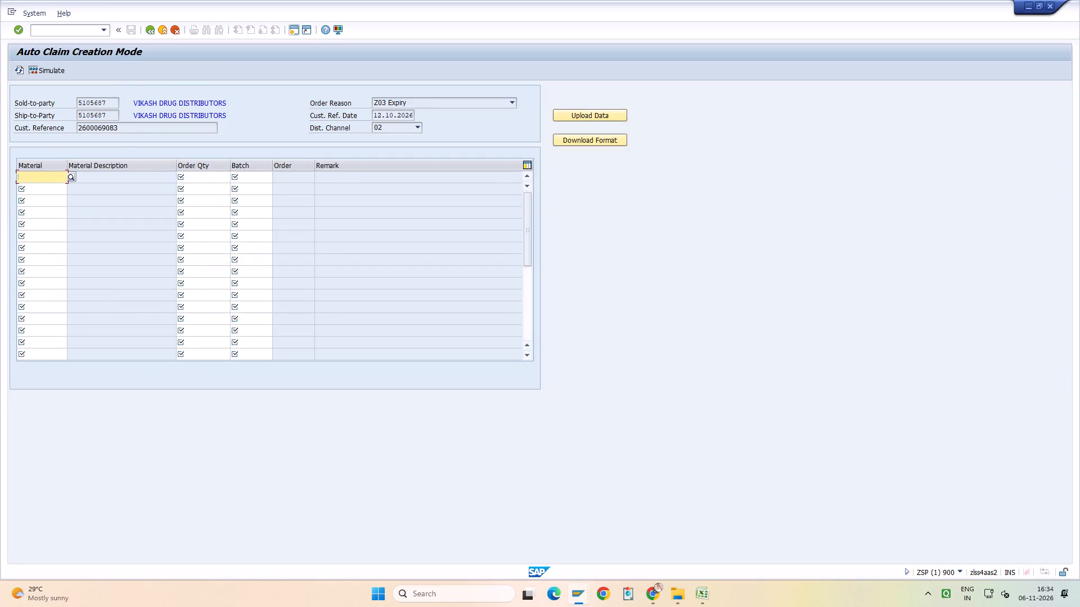
pyautogui.press('Return')
# Copy the last three lines, 5032094, 5036838 and 5031642, from the earlier claim session into the new claim below the existing lines.
pyautogui.press('pagedown')
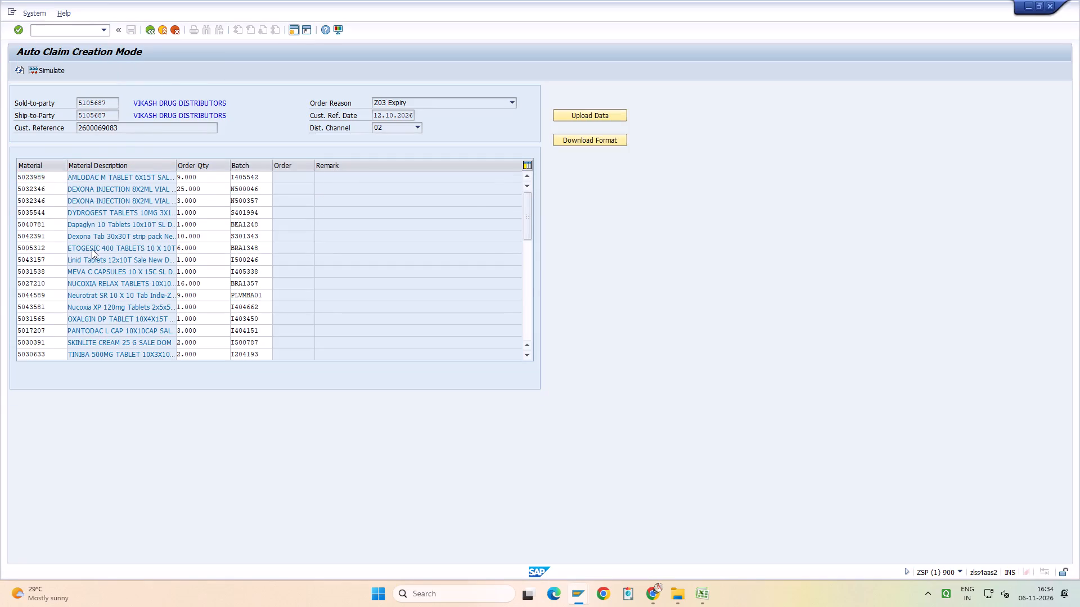
pyautogui.hotkey('alt', 'Tab')
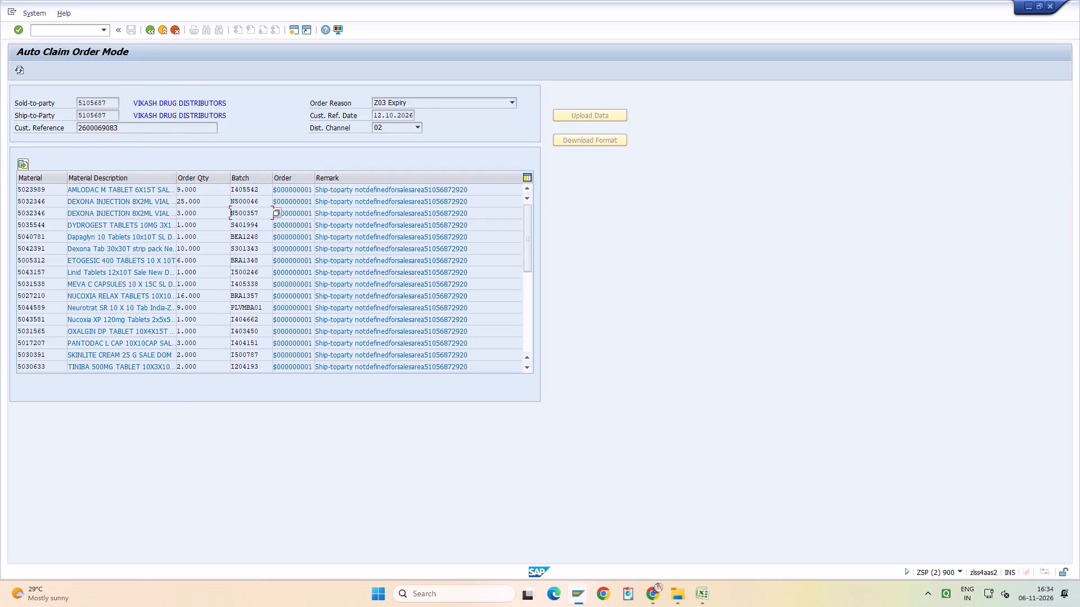
pyautogui.press('pagedown')
pyautogui.hotkey('ctrl', 'y')
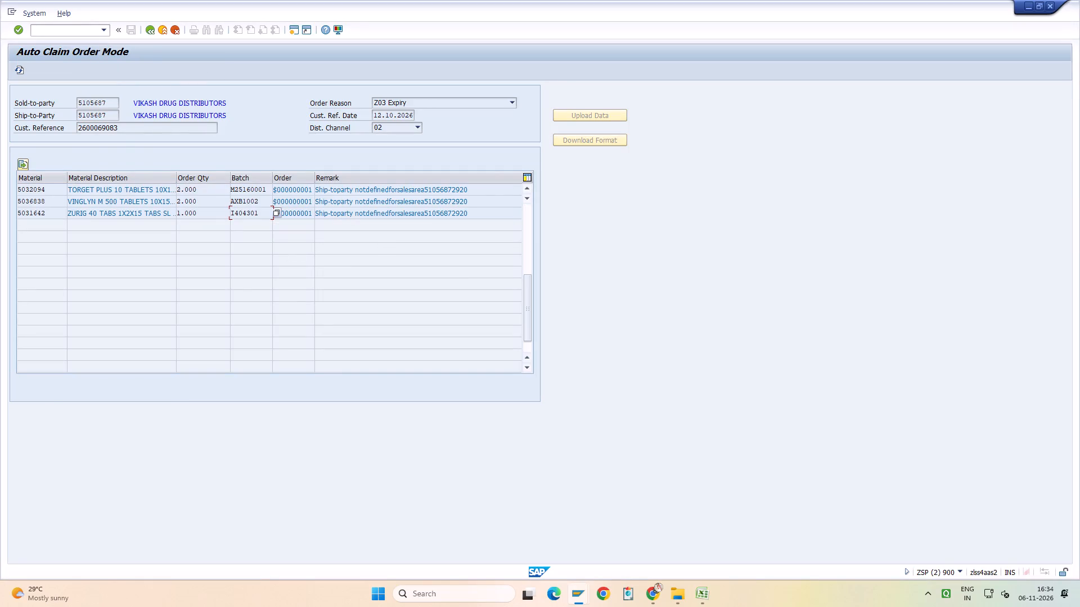
pyautogui.moveTo(51, 187); pyautogui.dragTo(239, 218)
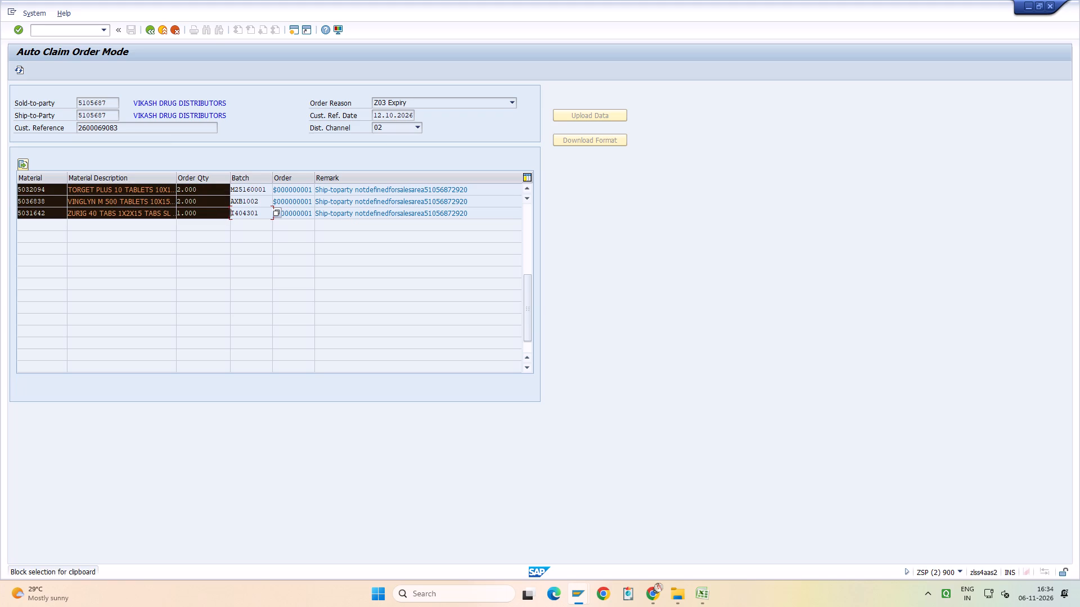
pyautogui.moveTo(239, 218); pyautogui.dragTo(246, 218)
pyautogui.hotkey('ctrl', 'c')
pyautogui.hotkey('alt', 'Tab')
pyautogui.hotkey('ctrl', 'v')
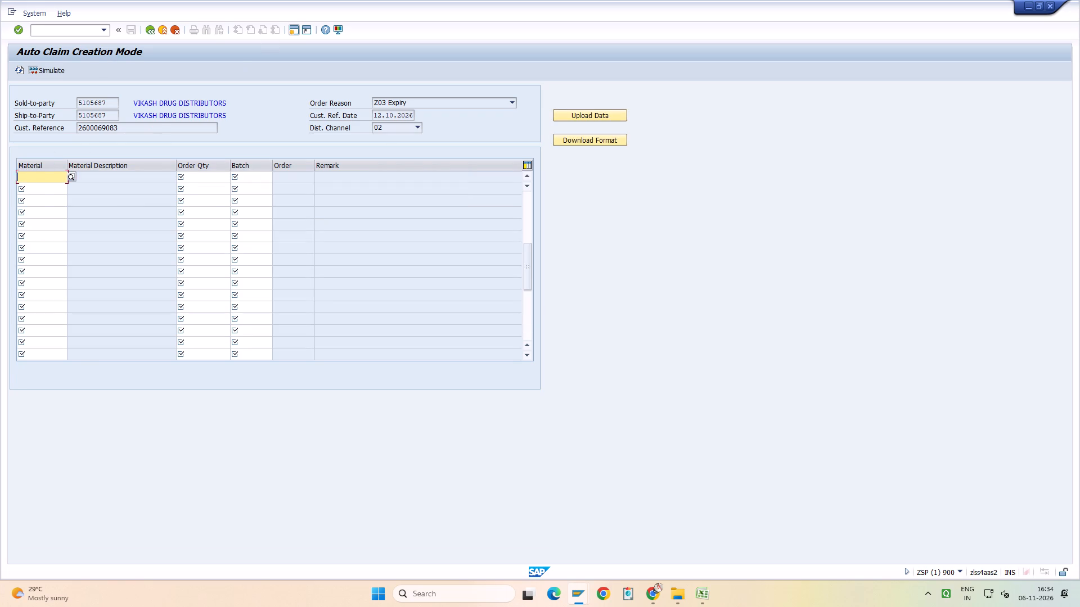
pyautogui.hotkey('ctrl', 'Return')
pyautogui.press('pageup')
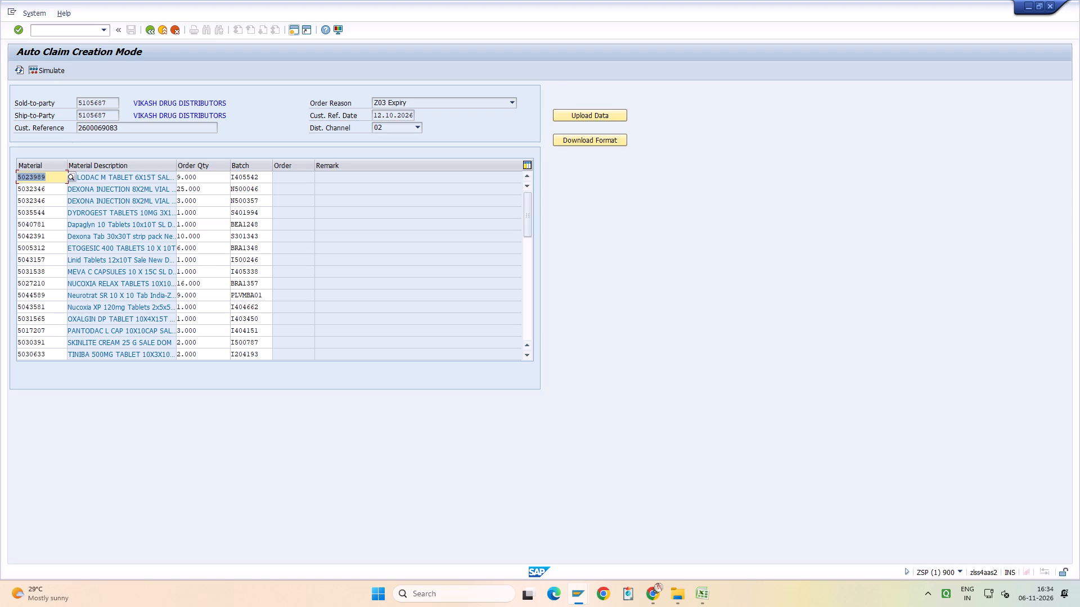
# Simulate the full claim with Desktop as the download folder, and generate its claim order.
pyautogui.click(49, 69)
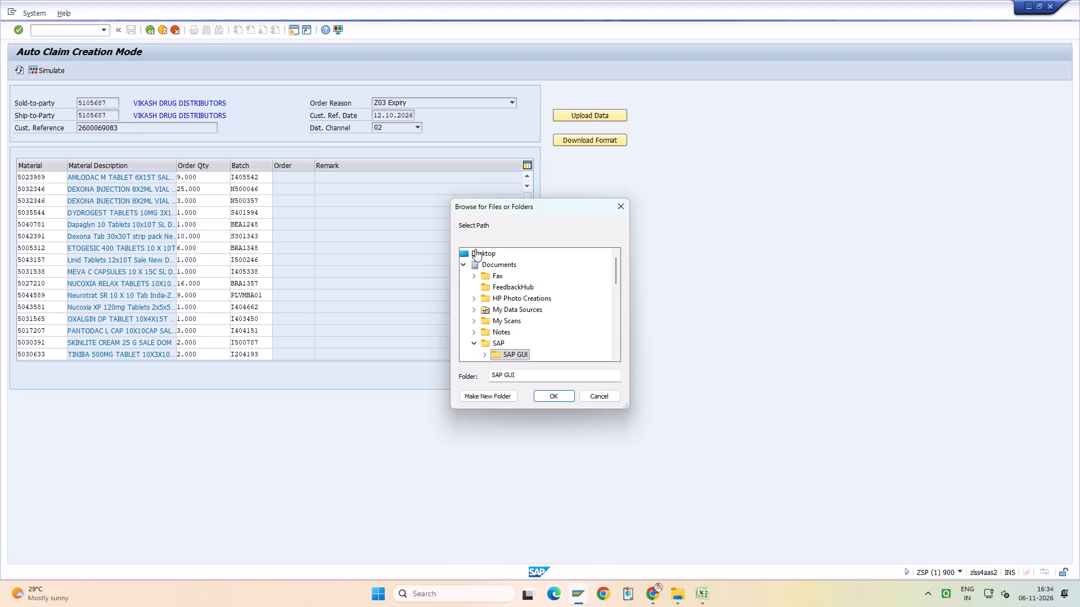
pyautogui.click(487, 252)
pyautogui.click(552, 395)
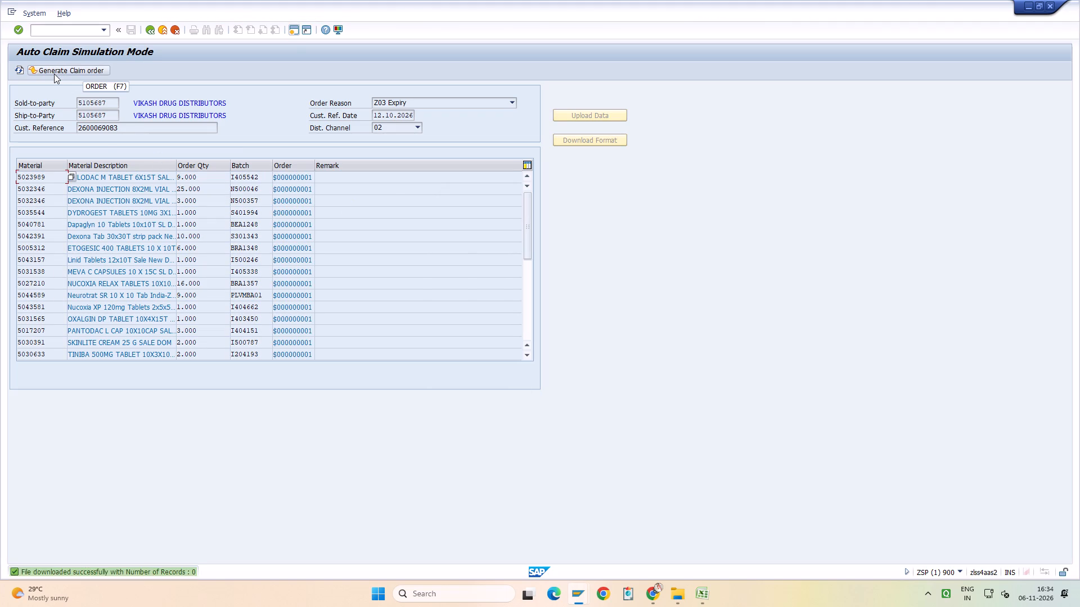
pyautogui.click(54, 74)
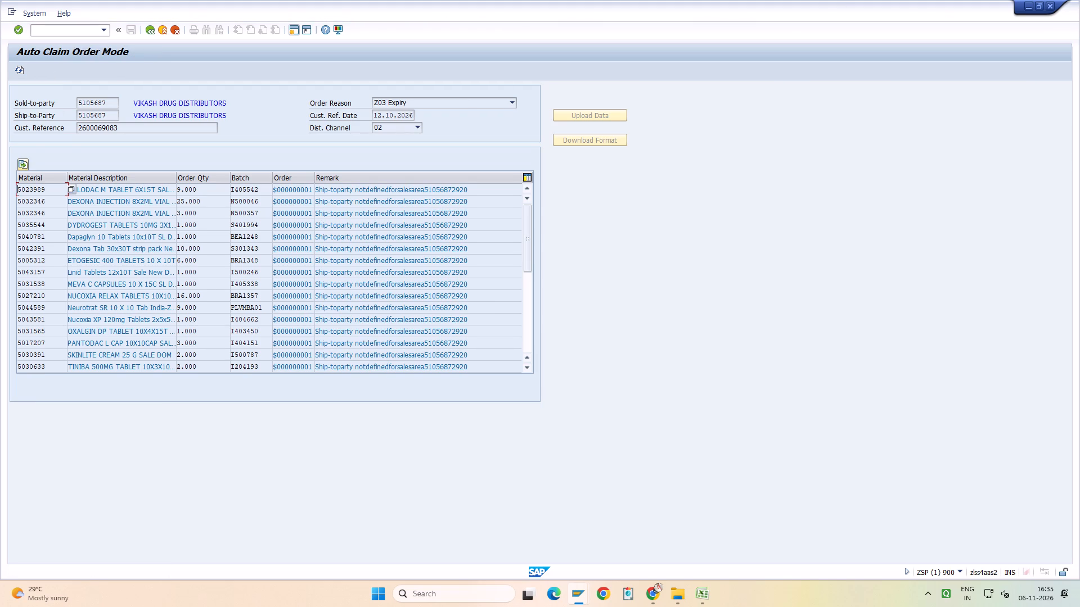
# Copy the material, description, quantity and batch of the 5035544 Dydrogest line for use in the other claim session.
pyautogui.hotkey('ctrl', 'y')
pyautogui.moveTo(47, 223); pyautogui.dragTo(248, 230)
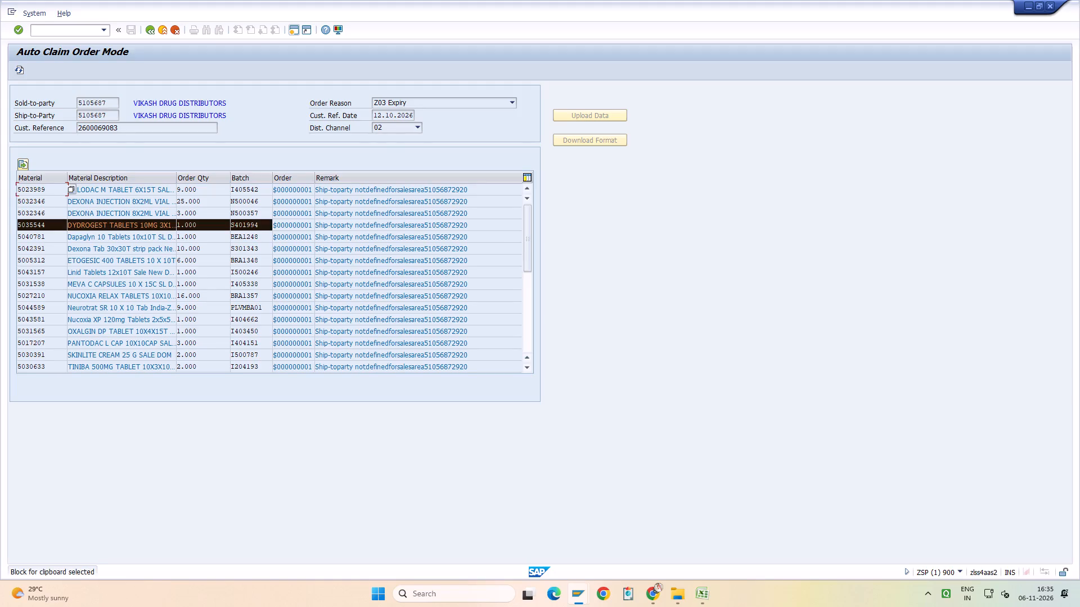
pyautogui.hotkey('ctrl', 'c')
pyautogui.hotkey('alt', 'Tab')
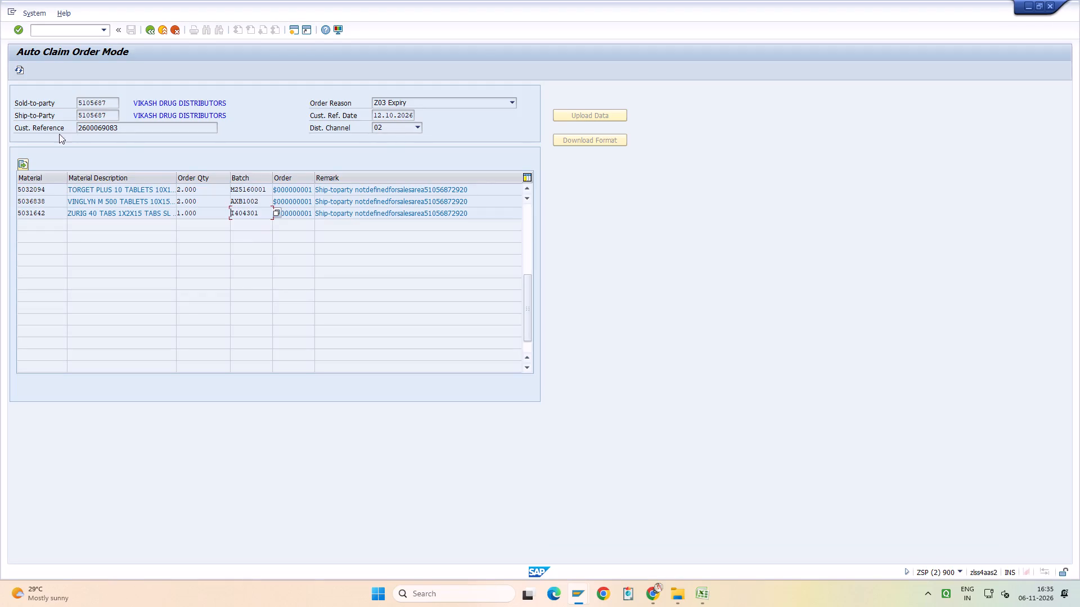
pyautogui.click(22, 66)
pyautogui.press('space')
pyautogui.press('Down')
pyautogui.press('Return')
pyautogui.press('Tab')
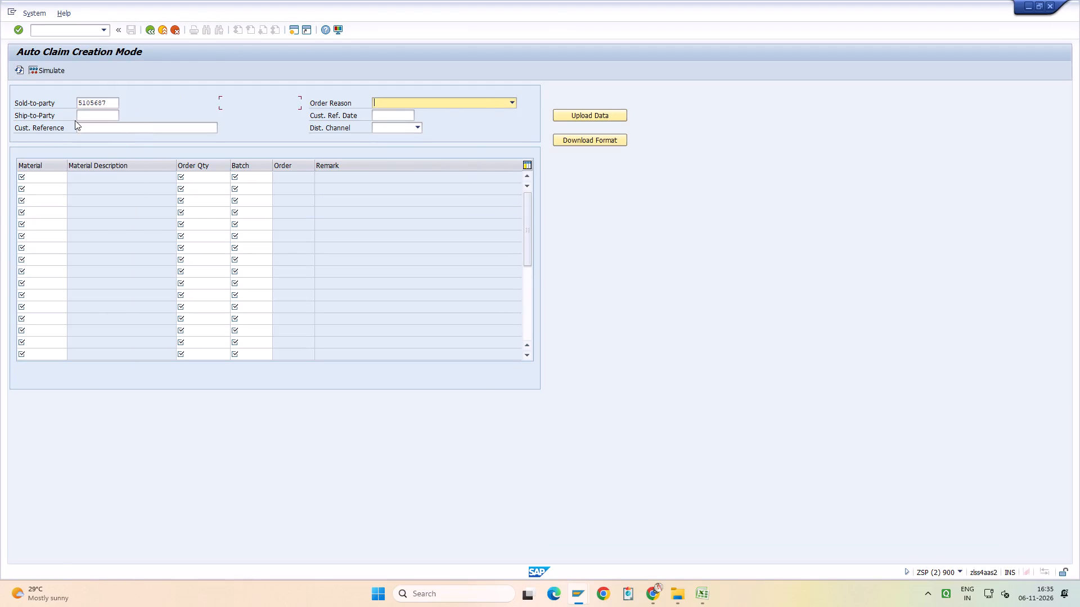
pyautogui.write('z03')
pyautogui.press('Tab')
pyautogui.press('space')
pyautogui.press('Down')
pyautogui.press('Return')
pyautogui.press('Tab')
pyautogui.press('space')
pyautogui.press('Down')
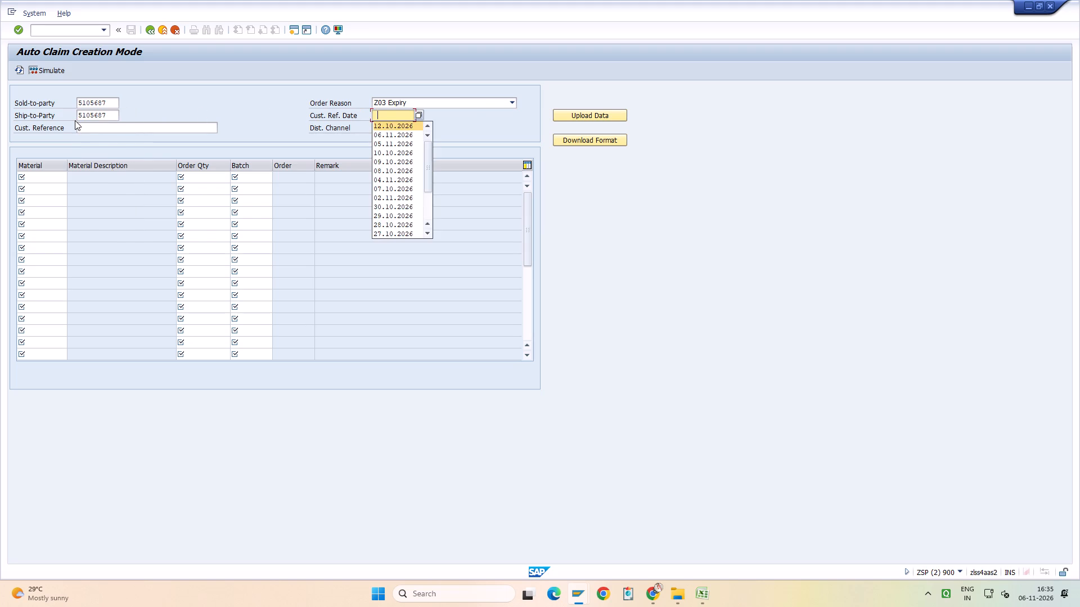
pyautogui.press('Return')
pyautogui.press('Tab')
pyautogui.press('space')
pyautogui.press('Down')
pyautogui.press('Return')
pyautogui.press('Tab')
pyautogui.write('02')
pyautogui.press('Return')
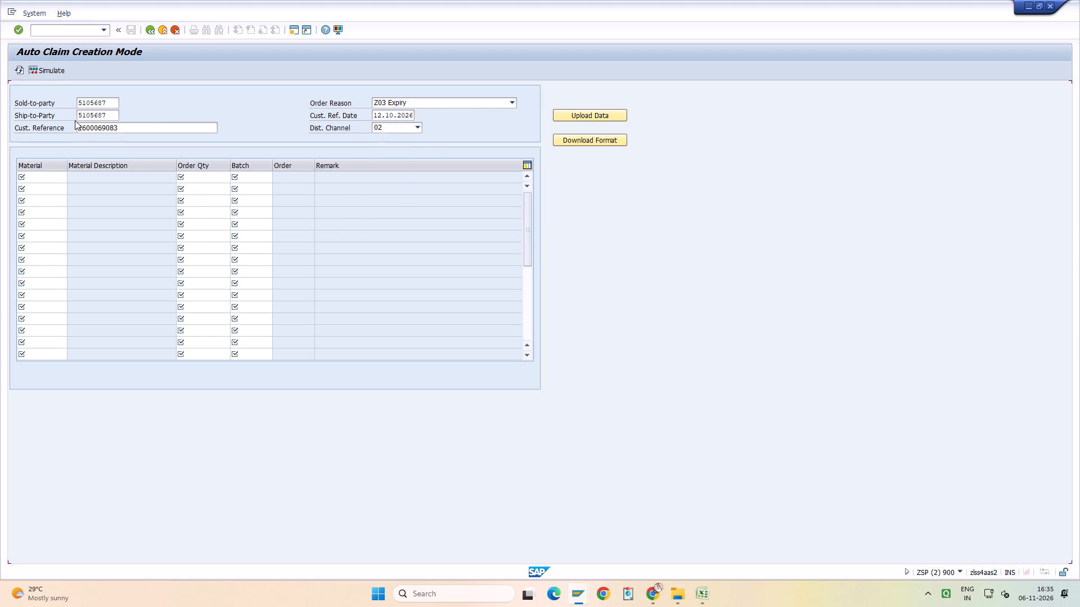
# Paste the copied 5035544 Dydrogest line into the first row of the claim table.
pyautogui.hotkey('ctrl', 'v')
pyautogui.press('Return')
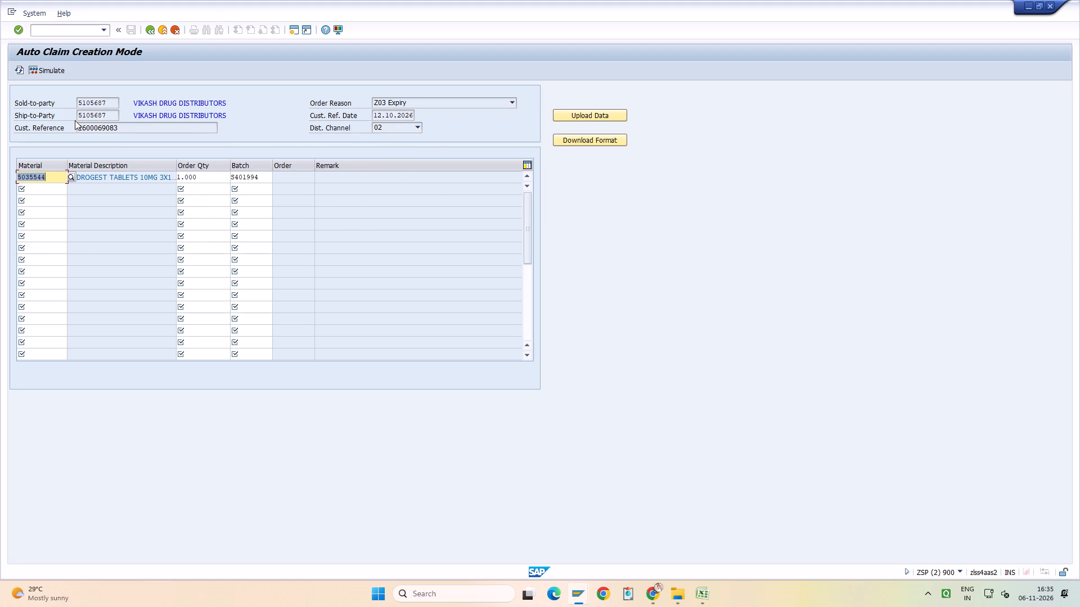
# Simulate the single-item Dydrogest claim and generate its claim order.
pyautogui.click(56, 74)
pyautogui.click(56, 74)
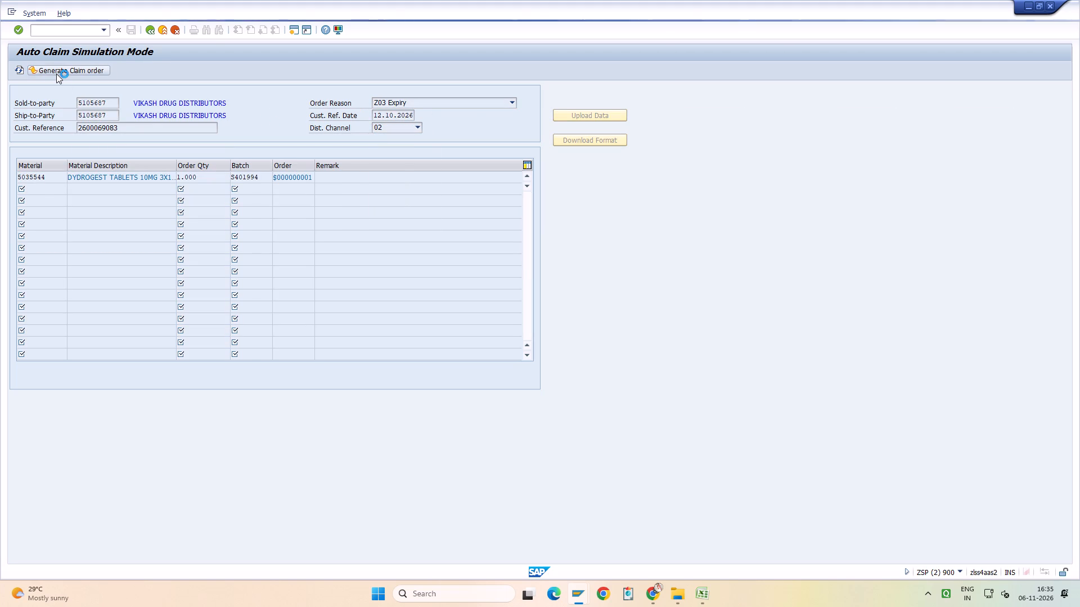
pyautogui.hotkey('alt', 'Tab')
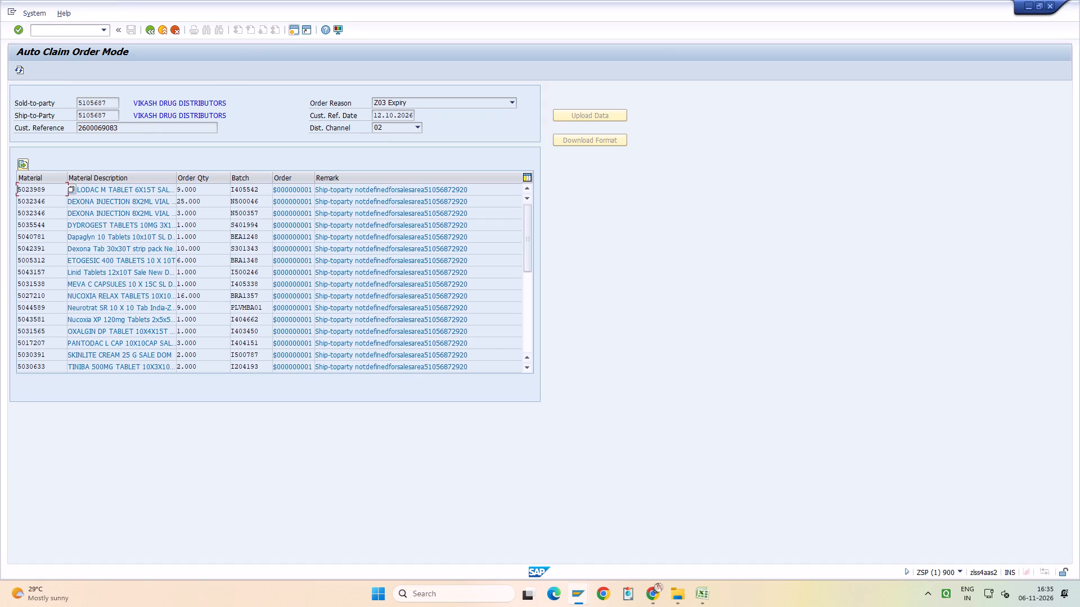
pyautogui.hotkey('alt', 'Tab')
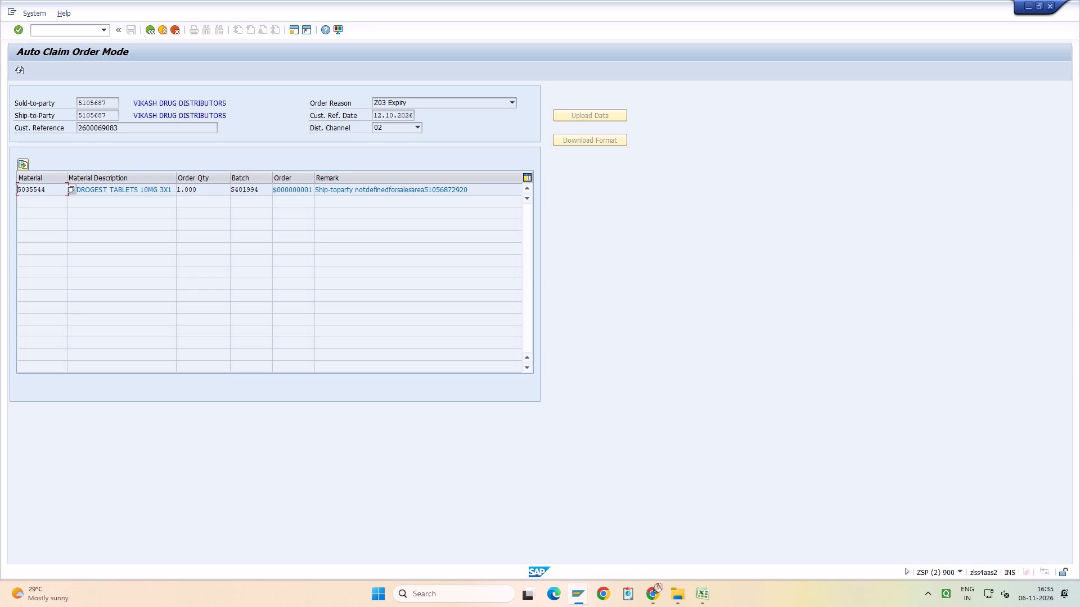
# Copy the material number 5035544 from the generated claim's line.
pyautogui.moveTo(50, 189); pyautogui.dragTo(0, 192)
pyautogui.hotkey('ctrl', 'c')
# Switch to SAP Logon and open the ECC SAN connection.
pyautogui.click(580, 595)
pyautogui.click(453, 536)
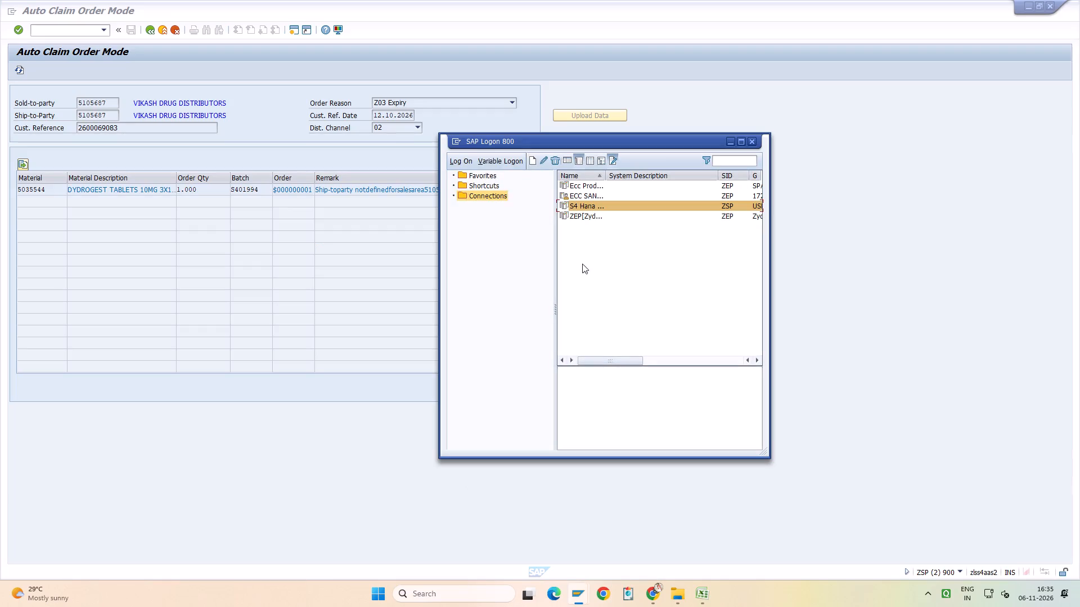
pyautogui.doubleClick(582, 196)
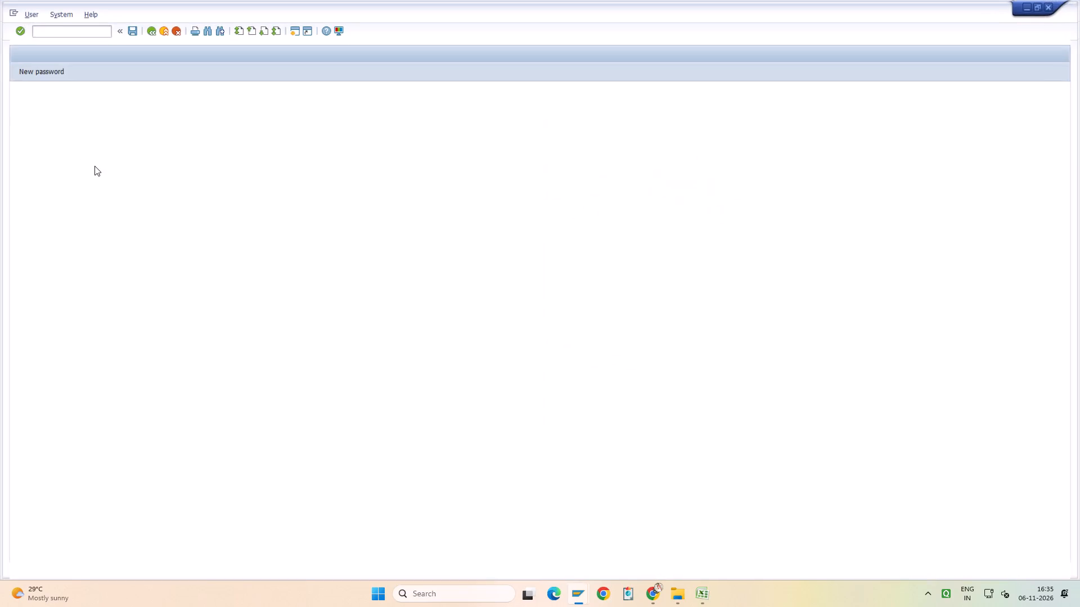
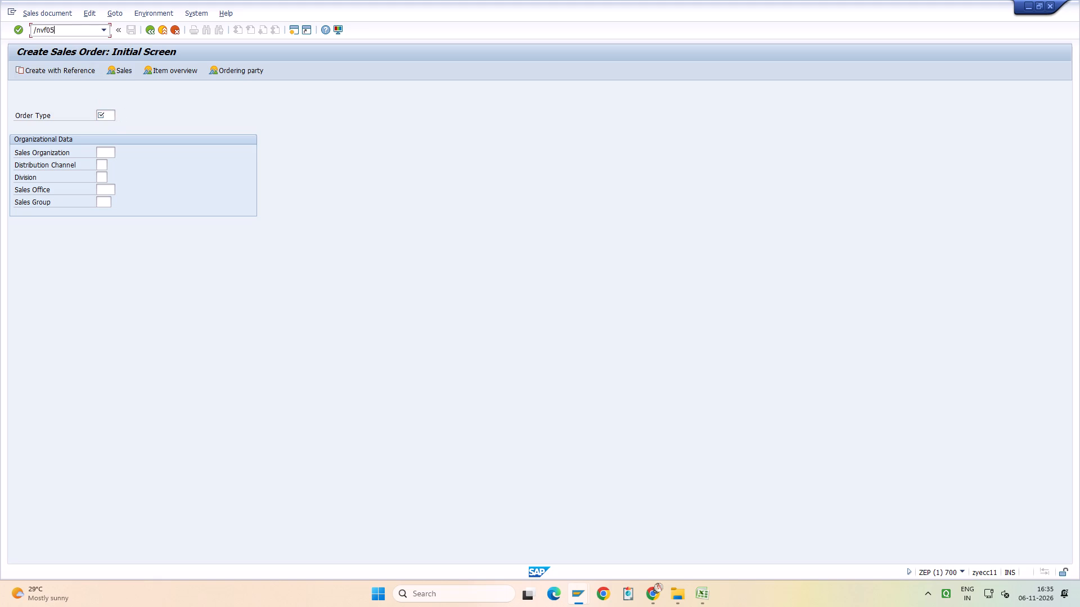
pyautogui.press('Return')
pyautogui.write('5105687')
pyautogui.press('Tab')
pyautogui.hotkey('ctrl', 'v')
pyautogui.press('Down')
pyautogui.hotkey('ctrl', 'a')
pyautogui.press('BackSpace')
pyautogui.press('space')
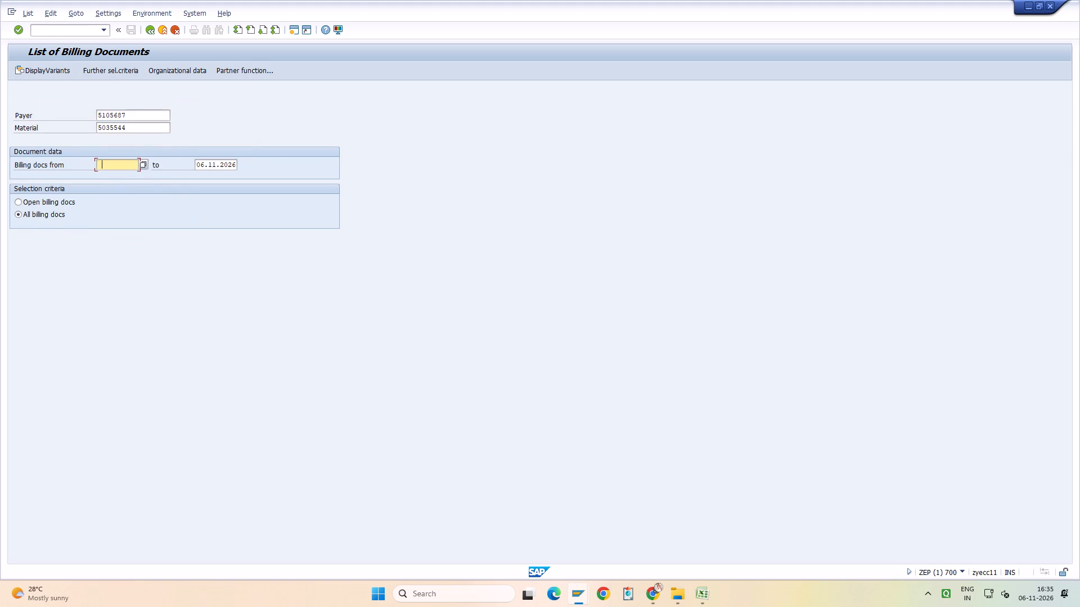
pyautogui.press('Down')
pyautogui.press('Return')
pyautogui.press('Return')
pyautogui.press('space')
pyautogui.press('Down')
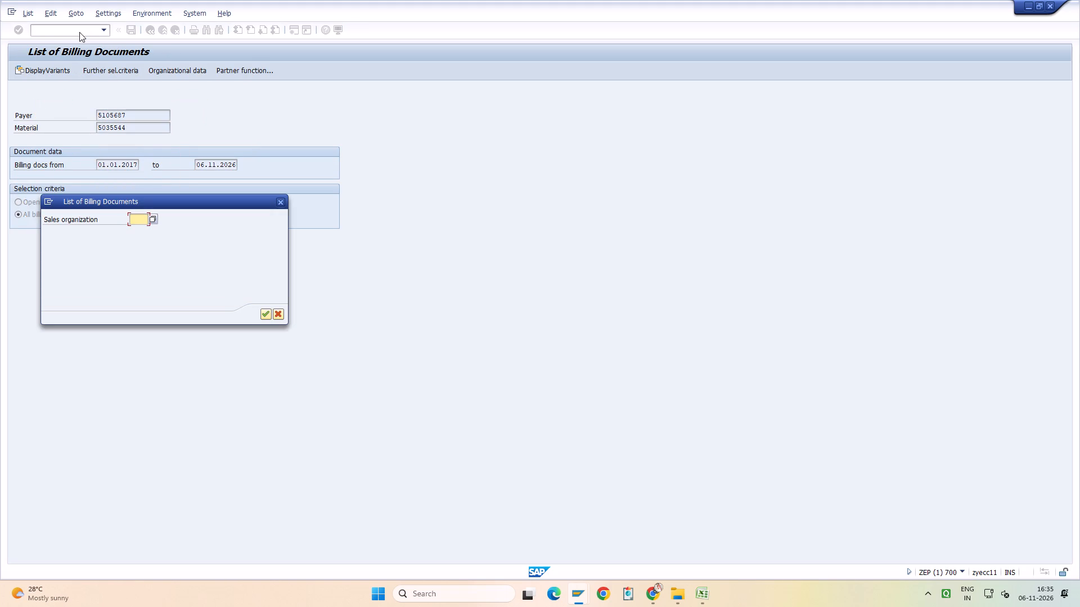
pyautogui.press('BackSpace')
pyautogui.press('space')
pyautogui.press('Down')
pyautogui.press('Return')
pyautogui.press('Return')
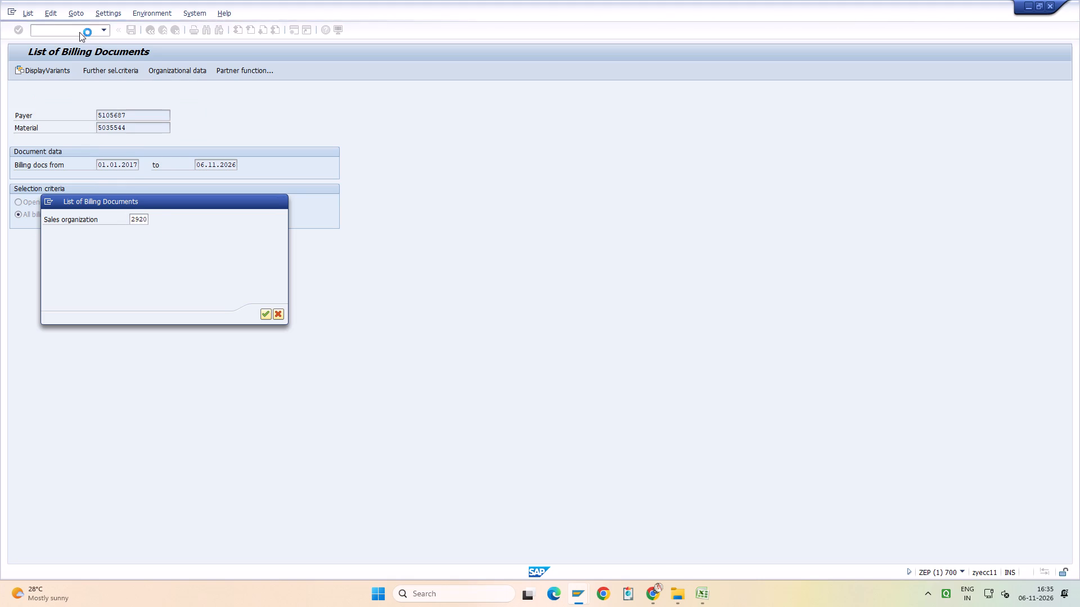
# Change the sales organization to 1000 and rerun the billing document list for the same payer and material.
pyautogui.click(182, 70)
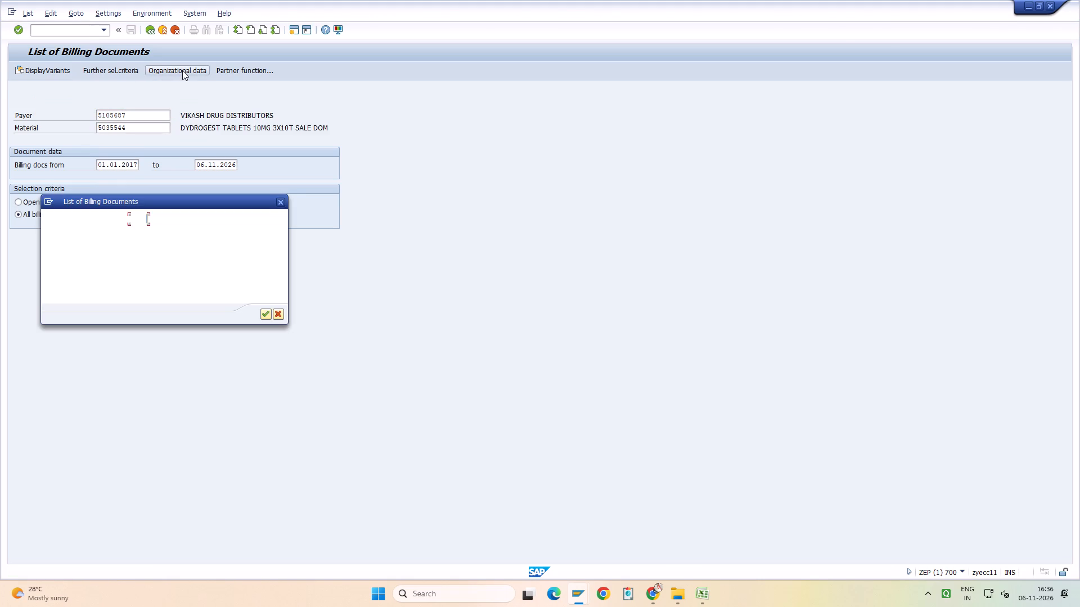
pyautogui.hotkey('ctrl', 'a')
pyautogui.press('BackSpace')
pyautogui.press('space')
pyautogui.press('Down')
pyautogui.press('Down')
pyautogui.press('Return')
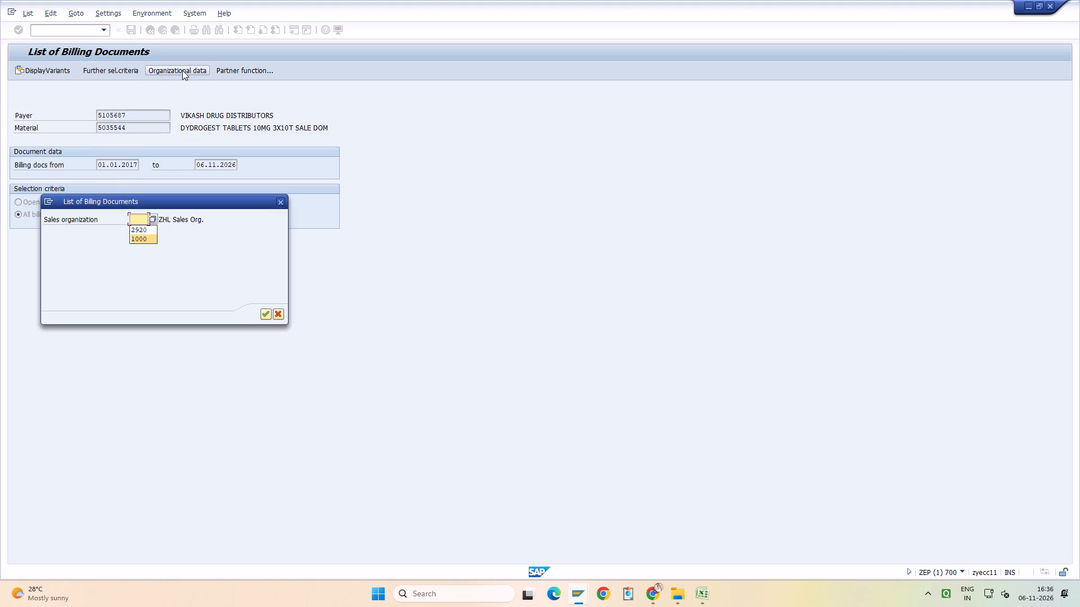
pyautogui.press('F8')
pyautogui.press('Return')
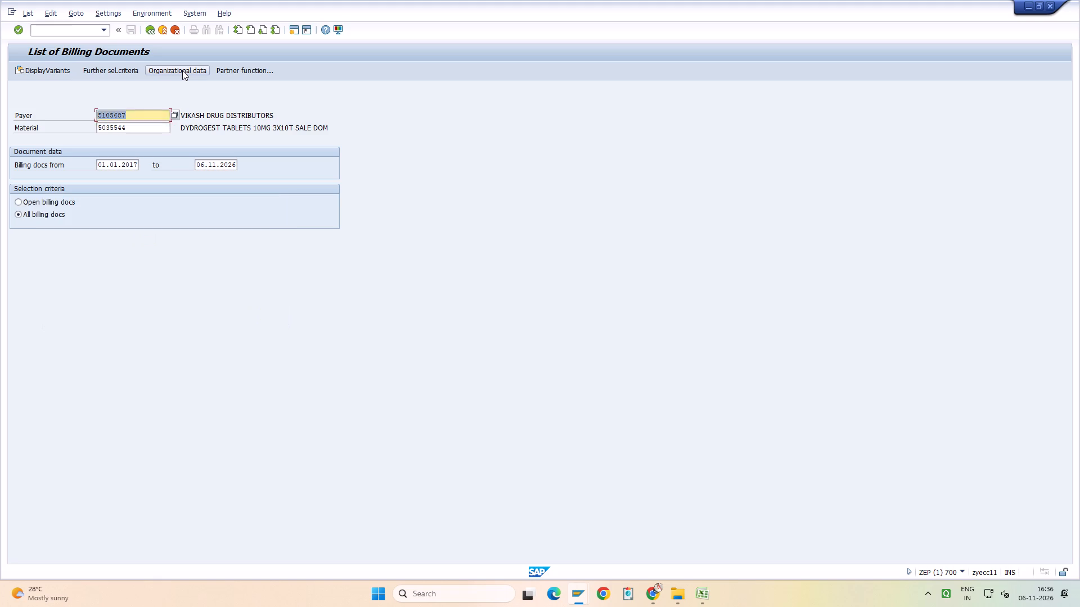
pyautogui.press('Return')
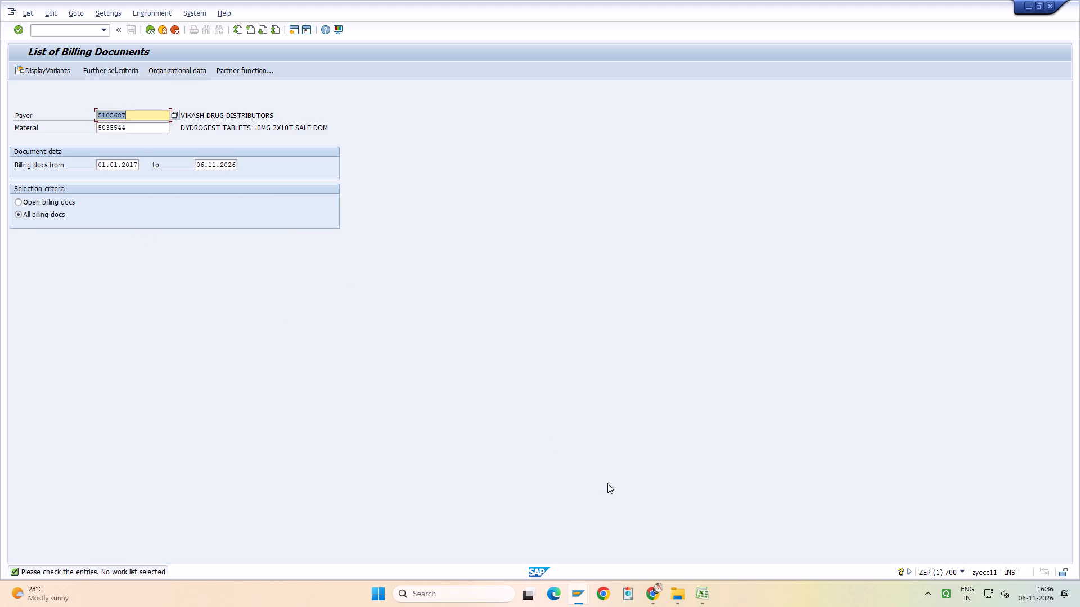
# Switch to the Auto Claim Order Mode session holding the Dydrogest line and open VF05 there.
pyautogui.click(570, 597)
pyautogui.click(762, 526)
pyautogui.click(583, 594)
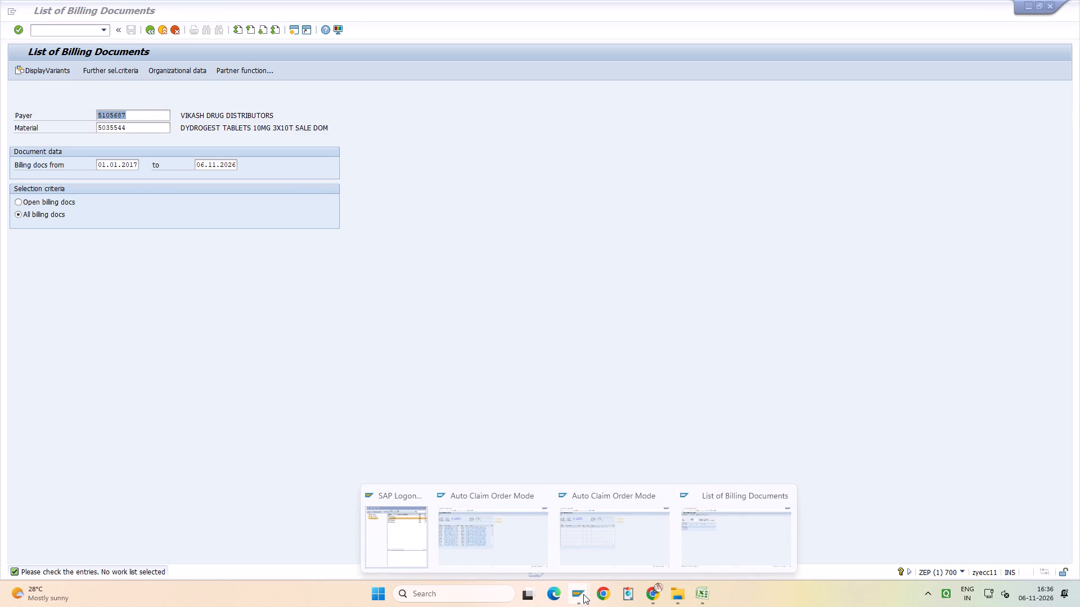
pyautogui.click(606, 526)
pyautogui.click(85, 30)
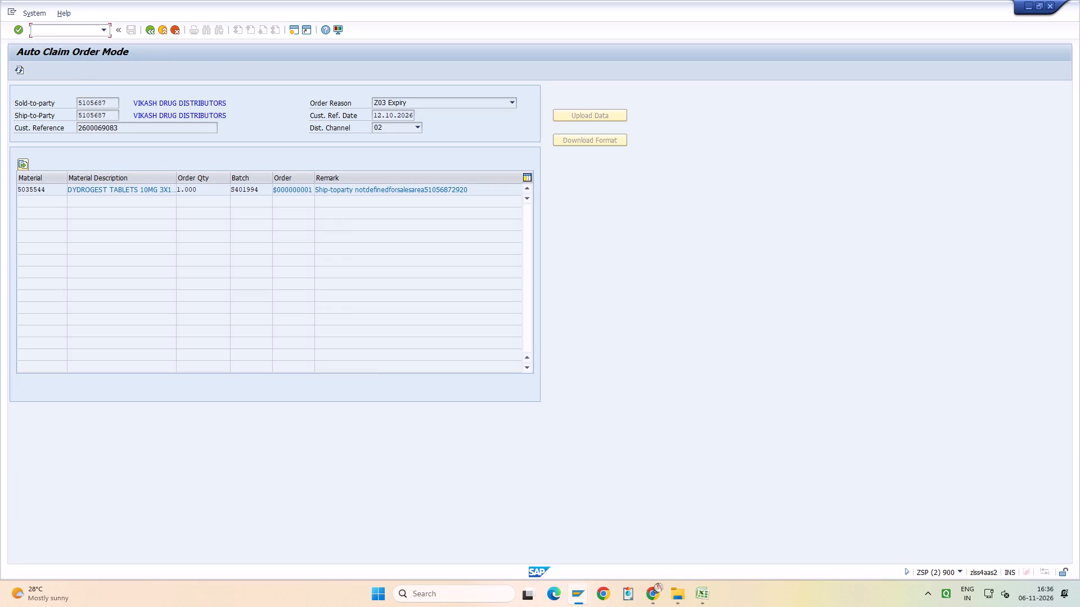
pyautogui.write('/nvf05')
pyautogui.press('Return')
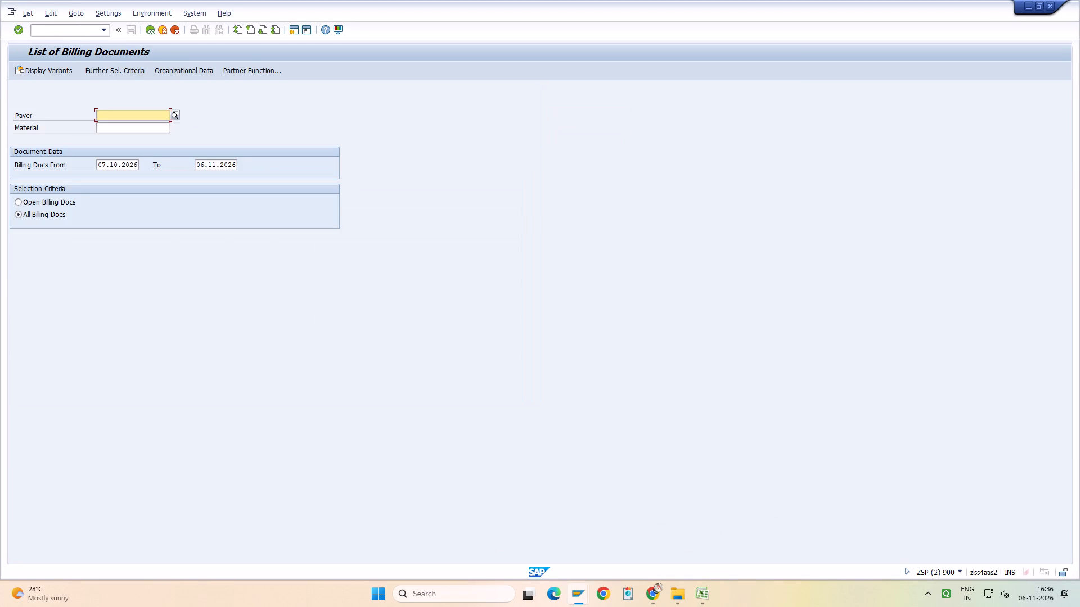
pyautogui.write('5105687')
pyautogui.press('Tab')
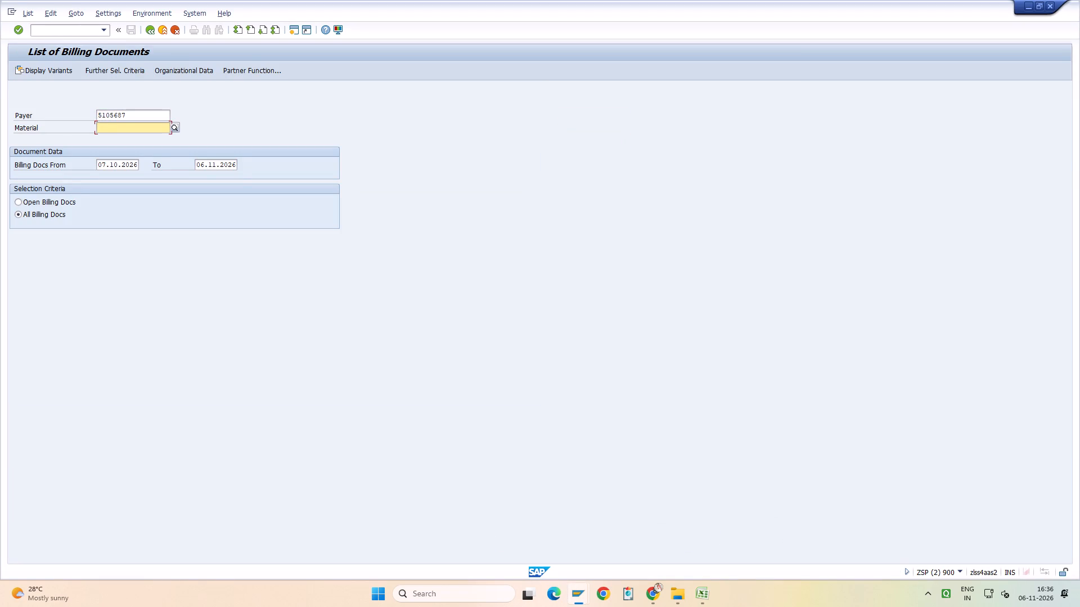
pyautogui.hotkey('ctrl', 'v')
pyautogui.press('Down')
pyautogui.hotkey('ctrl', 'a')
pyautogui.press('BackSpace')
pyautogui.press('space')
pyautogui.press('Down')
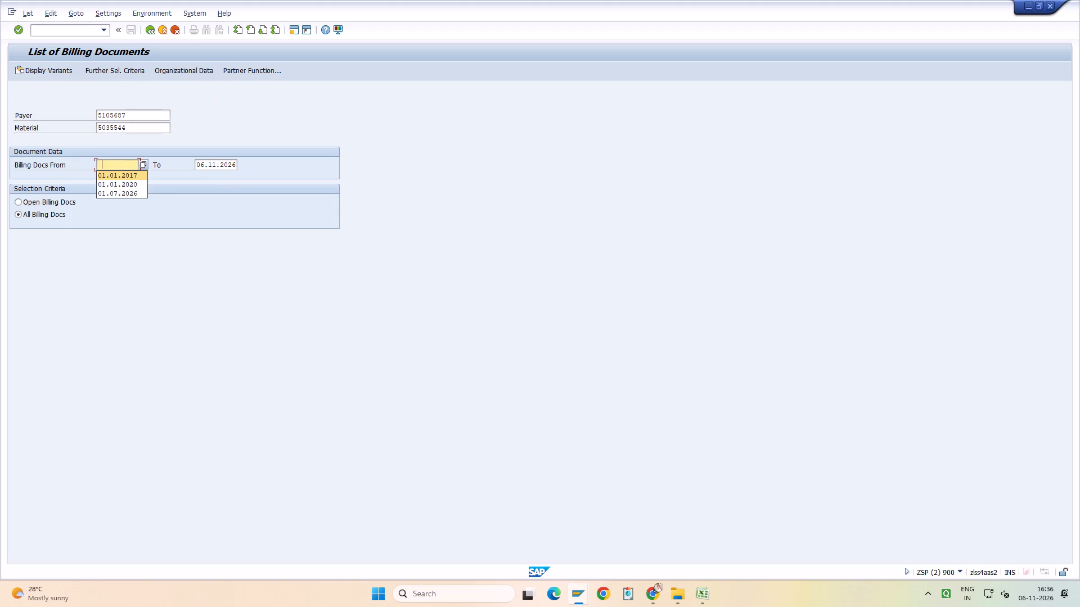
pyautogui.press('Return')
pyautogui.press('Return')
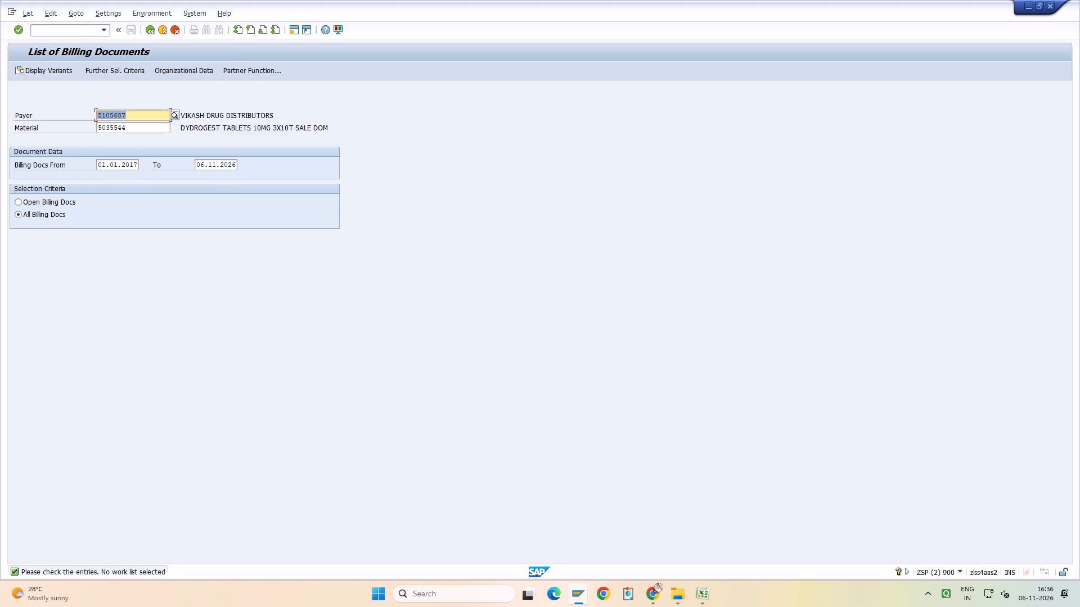
# Reselect the sales organization in the organizational data, then leave the billing document list for the SAP Easy Access screen.
pyautogui.click(187, 68)
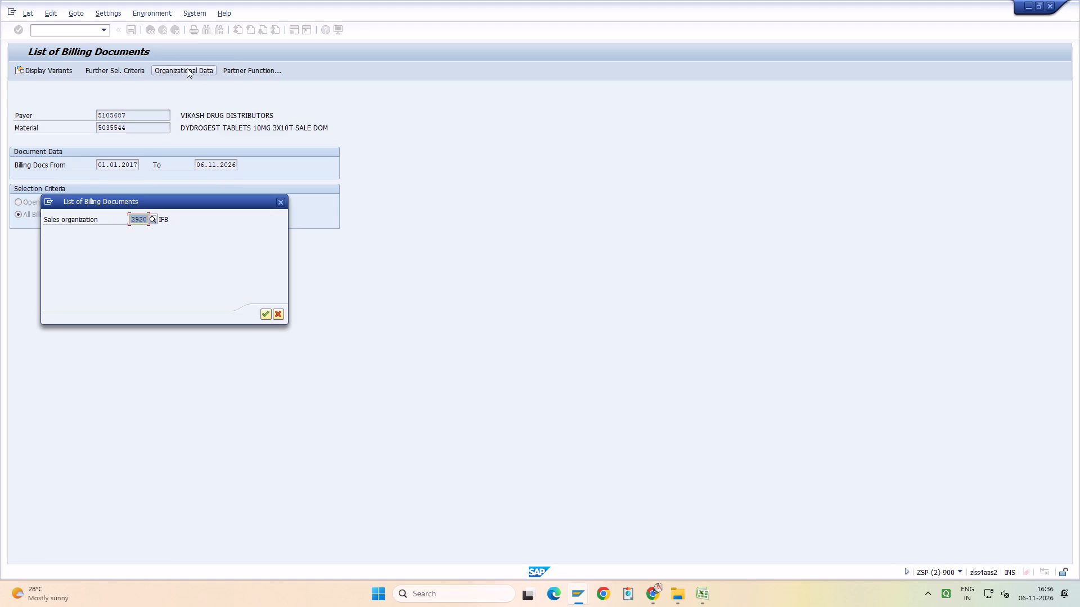
pyautogui.press('BackSpace')
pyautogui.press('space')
pyautogui.press('Down')
pyautogui.press('Down')
pyautogui.press('Up')
pyautogui.press('Return')
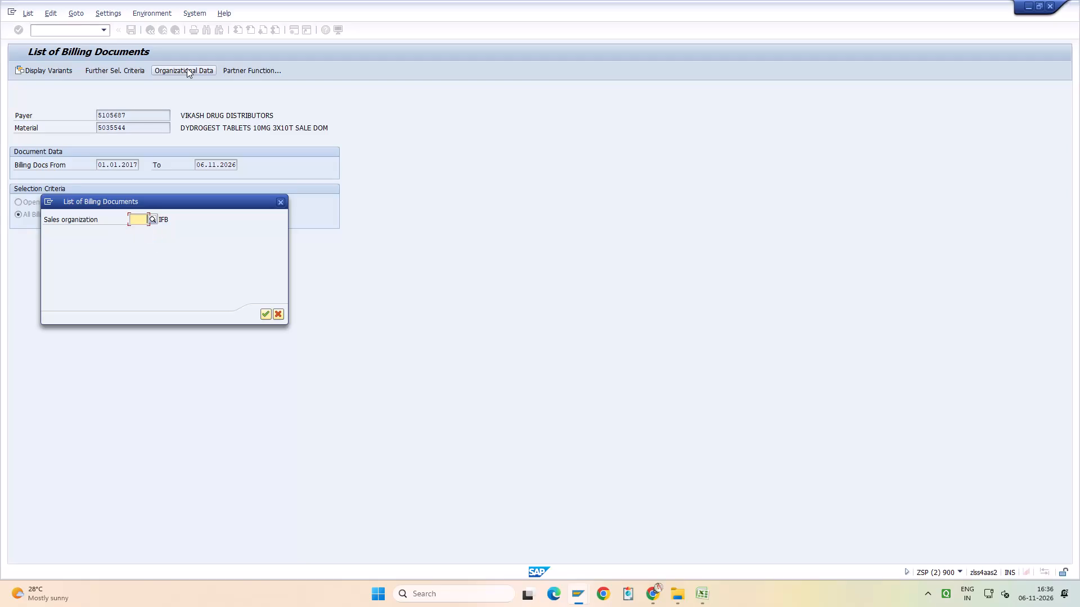
pyautogui.press('Return')
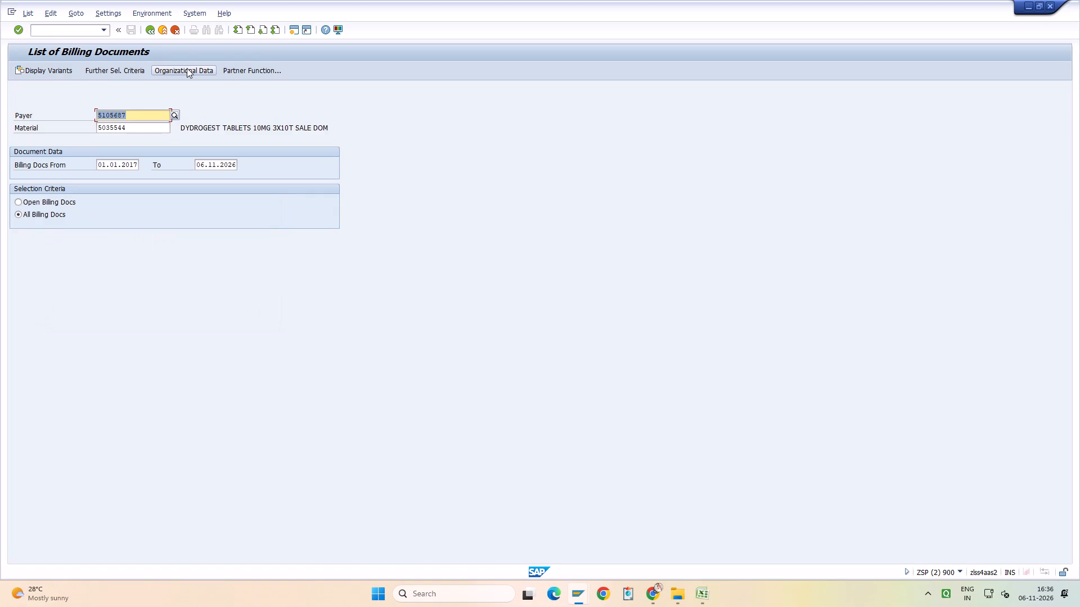
pyautogui.click(100, 34)
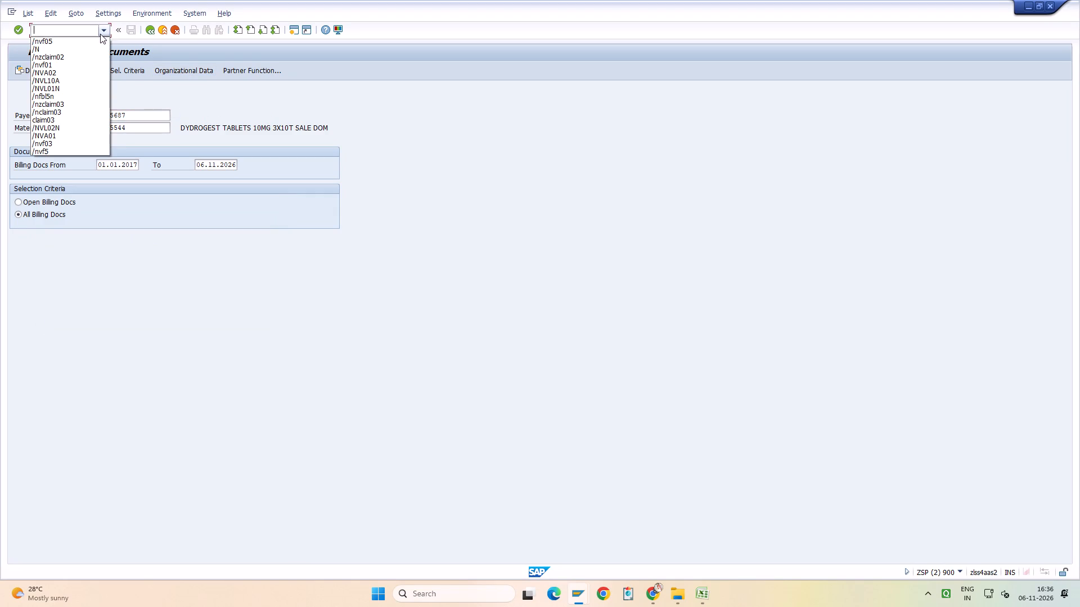
pyautogui.click(100, 46)
pyautogui.press('Return')
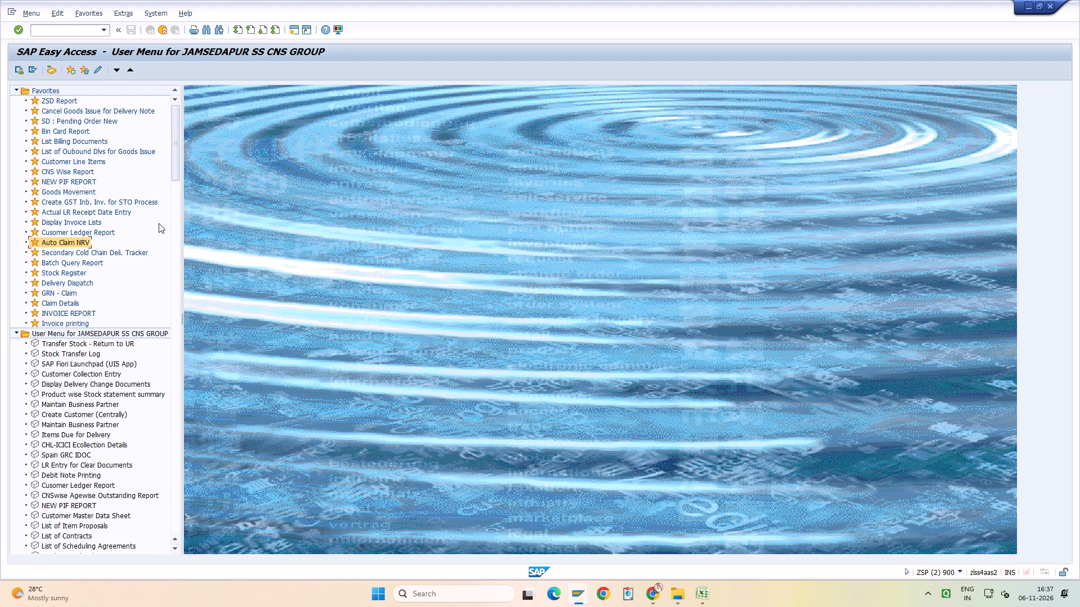
# Open FBL5N and import the customer accounts from the UPDATED PARTY CODE text file on the Desktop.
pyautogui.click(77, 32)
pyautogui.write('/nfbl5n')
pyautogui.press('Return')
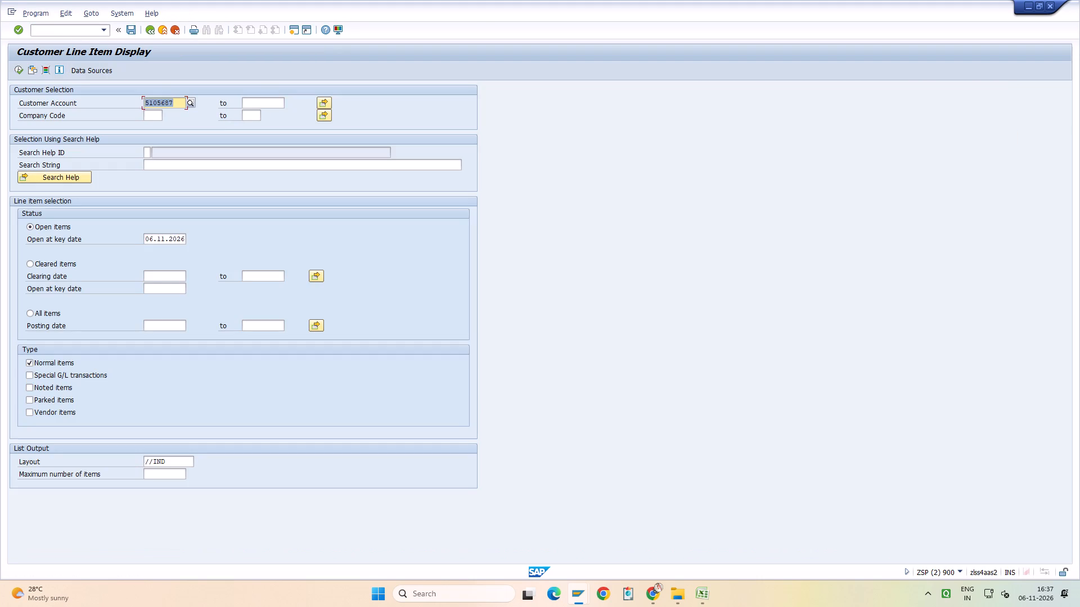
pyautogui.click(324, 106)
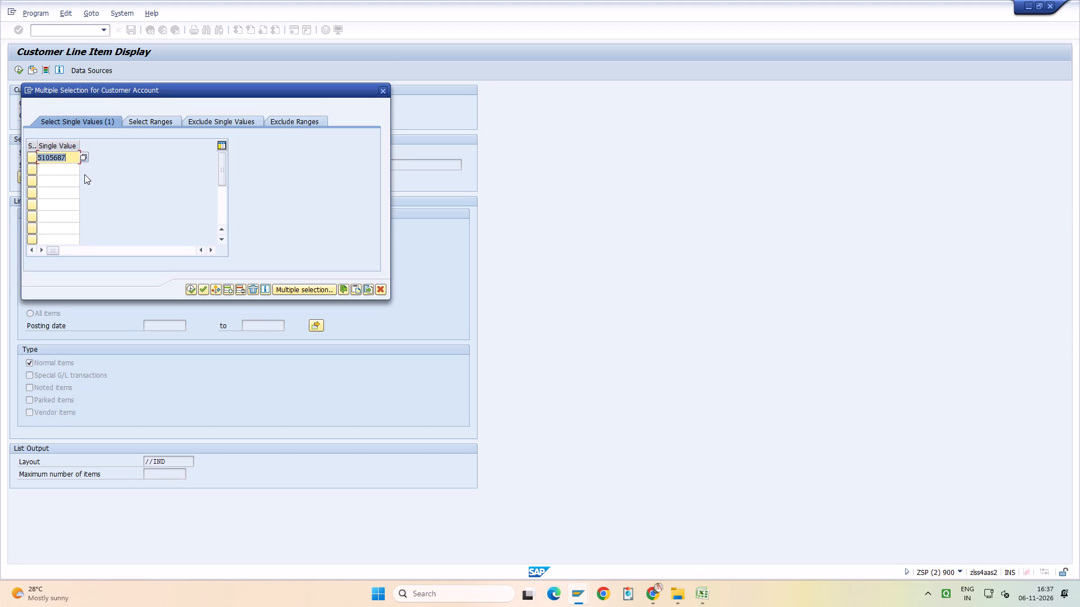
pyautogui.click(74, 171)
pyautogui.click(343, 292)
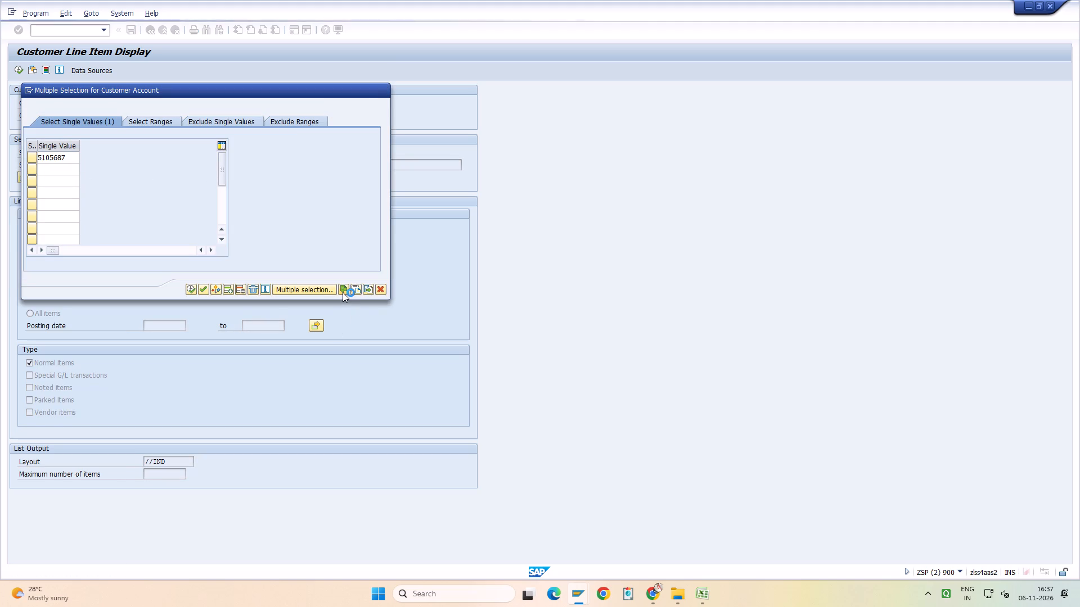
pyautogui.click(76, 224)
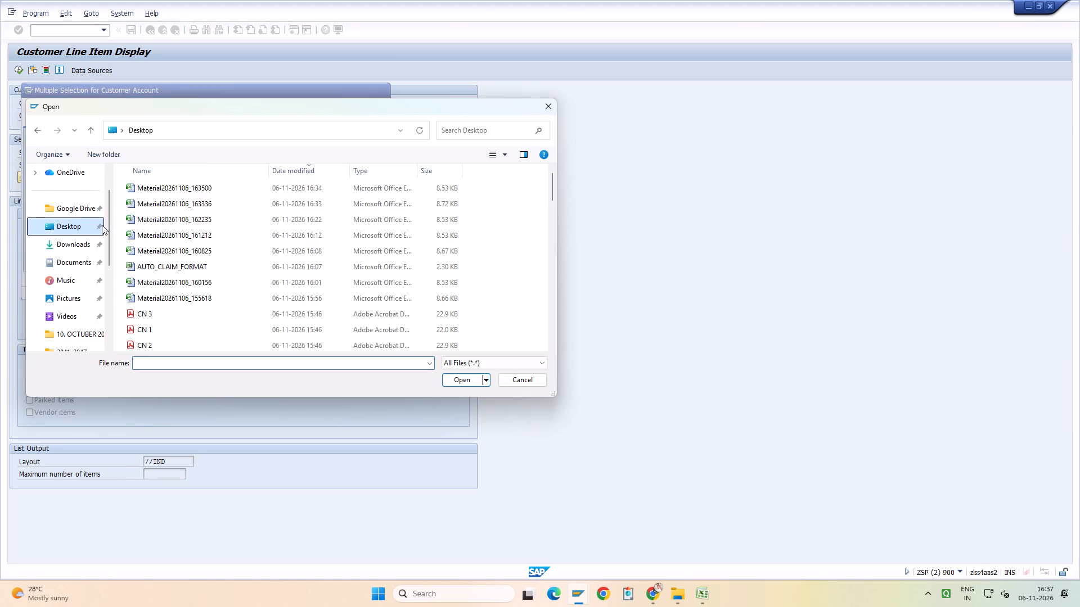
pyautogui.click(184, 188)
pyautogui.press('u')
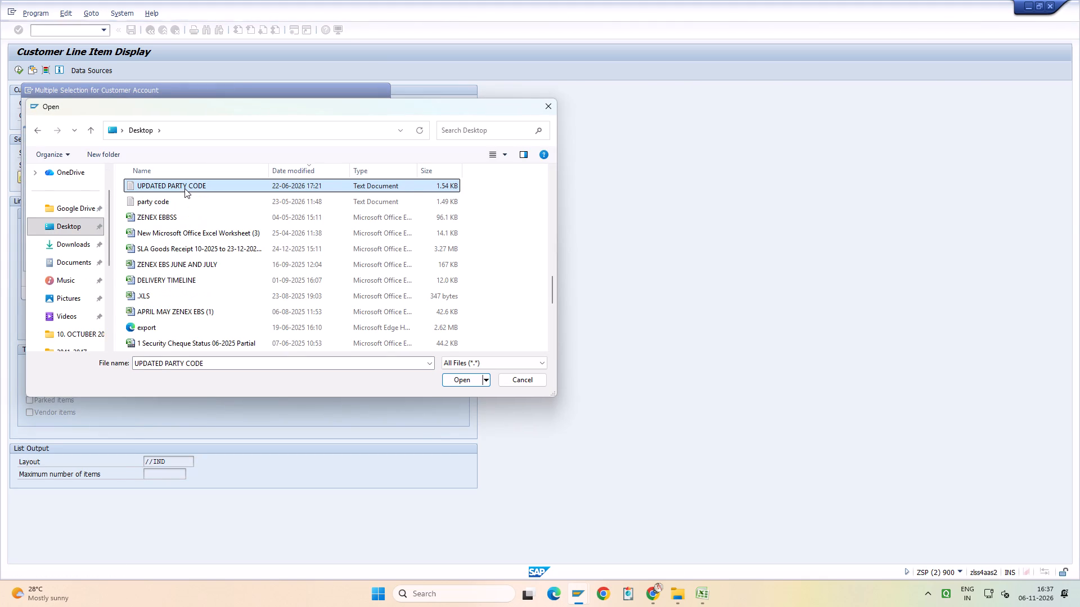
pyautogui.doubleClick(190, 188)
pyautogui.click(79, 212)
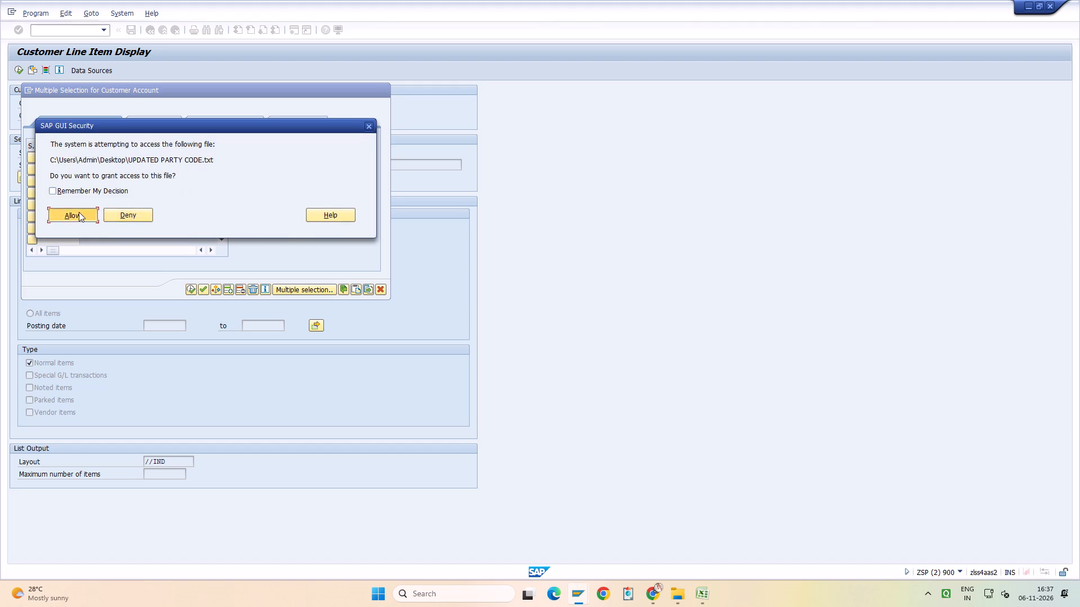
pyautogui.click(191, 289)
# Set the company codes to 2920 and 1000 and run the customer line item report for open items.
pyautogui.click(152, 120)
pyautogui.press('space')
pyautogui.click(155, 126)
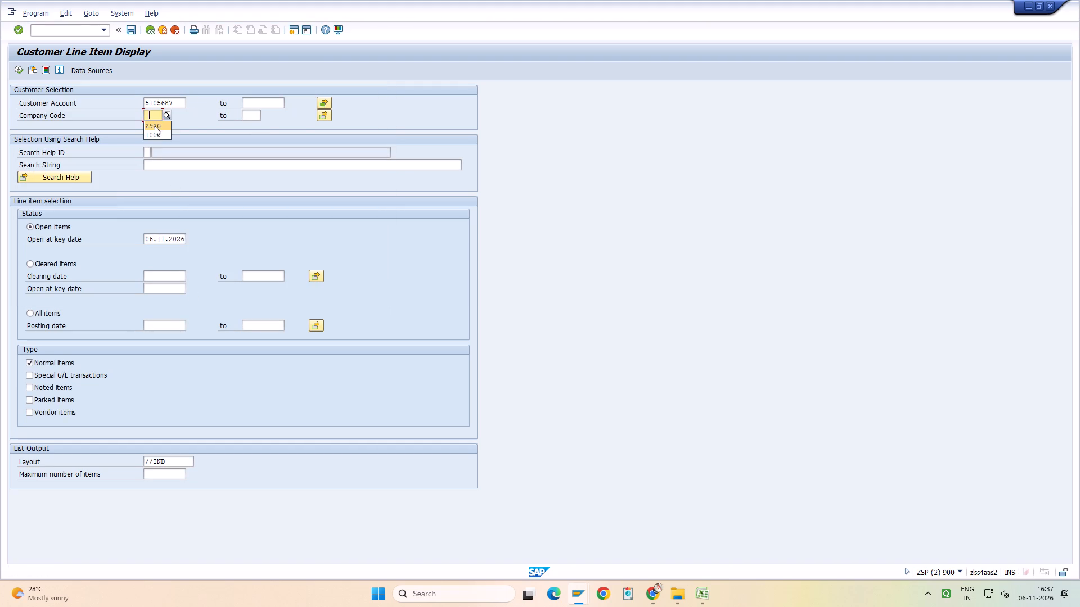
pyautogui.click(319, 117)
pyautogui.click(49, 170)
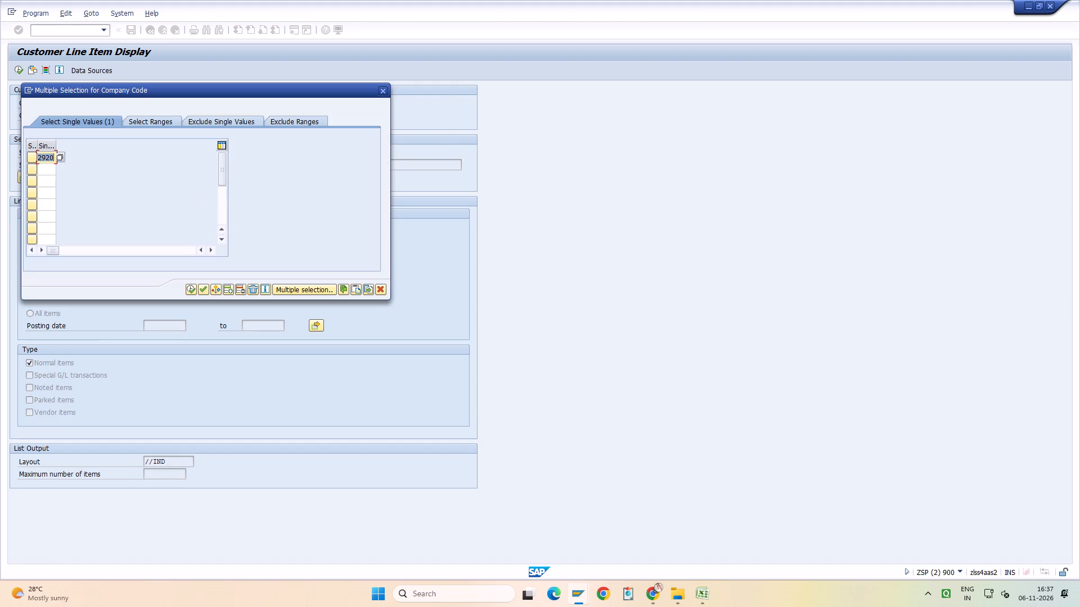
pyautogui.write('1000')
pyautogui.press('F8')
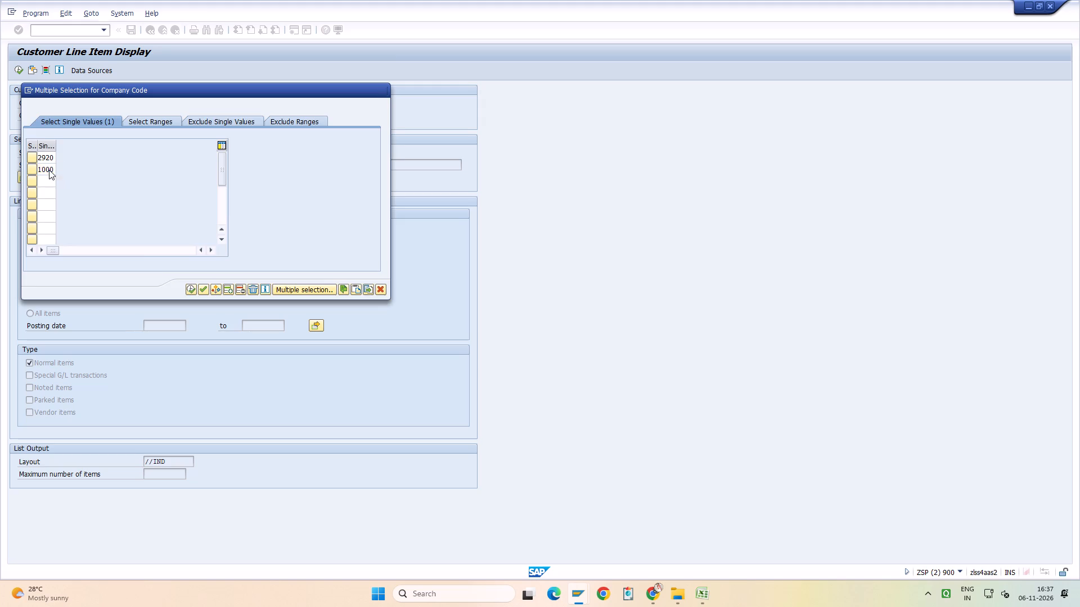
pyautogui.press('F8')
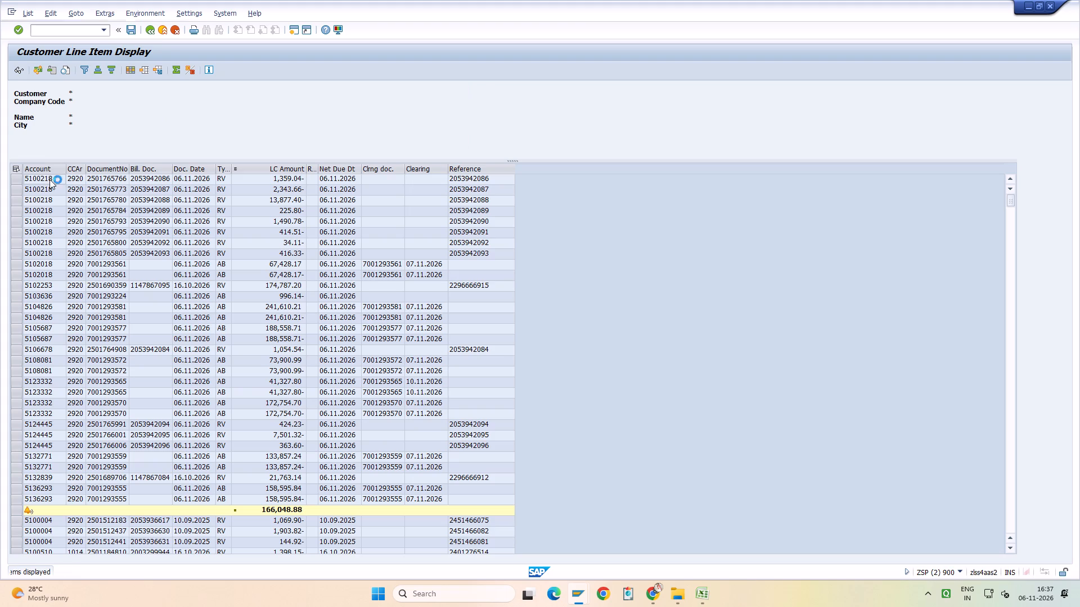
# Apply the /PRABHAT layout (Lucknow Outstanding-Prabhat) to the customer line item list.
pyautogui.click(145, 72)
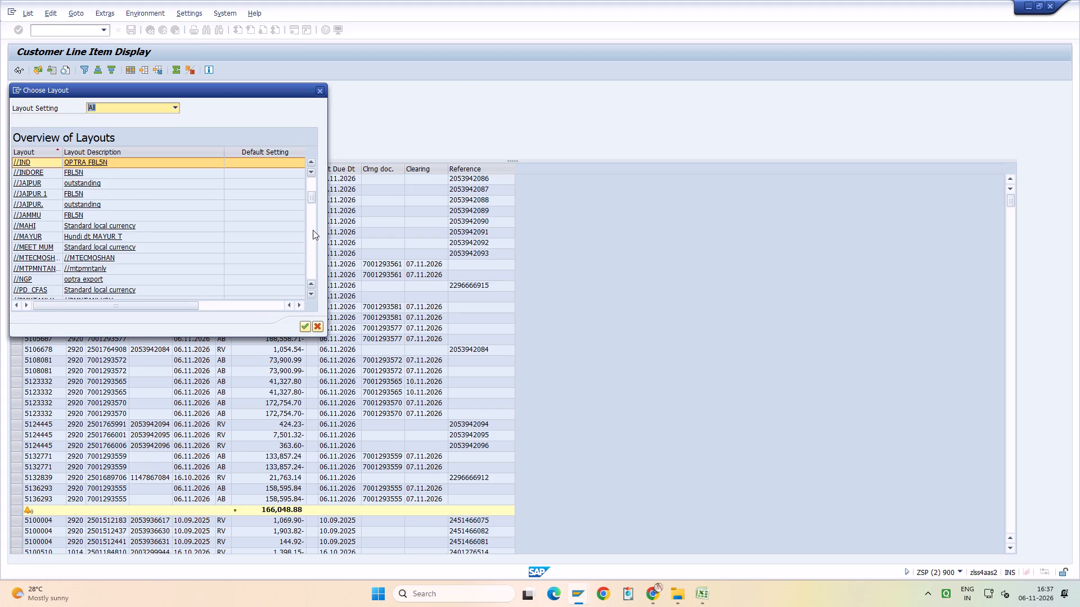
pyautogui.moveTo(313, 198); pyautogui.dragTo(312, 165)
pyautogui.scroll(-5, 199, 253)
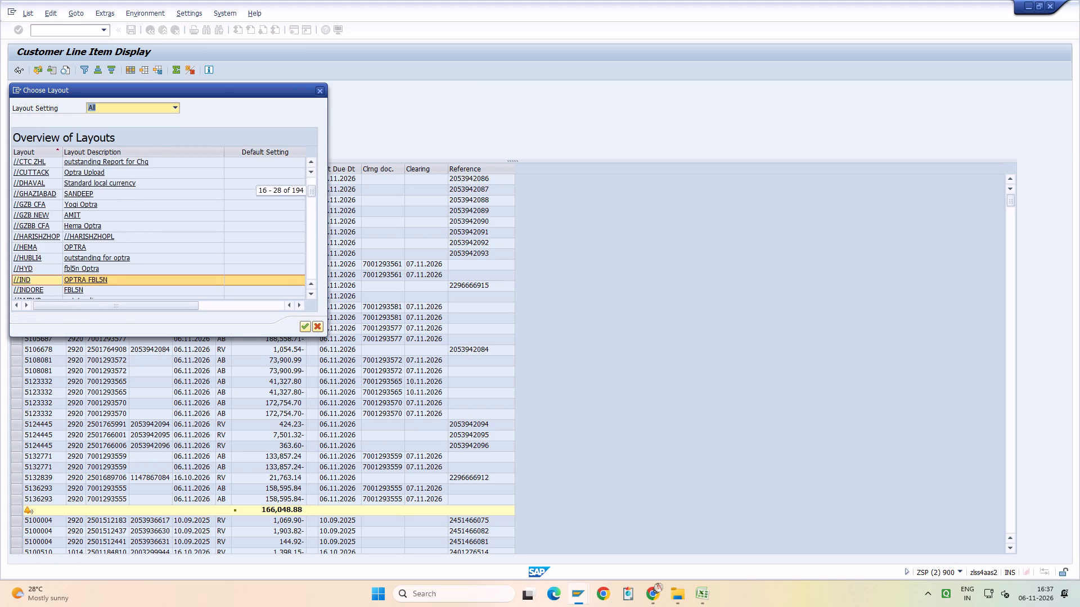
pyautogui.scroll(-15, 199, 253)
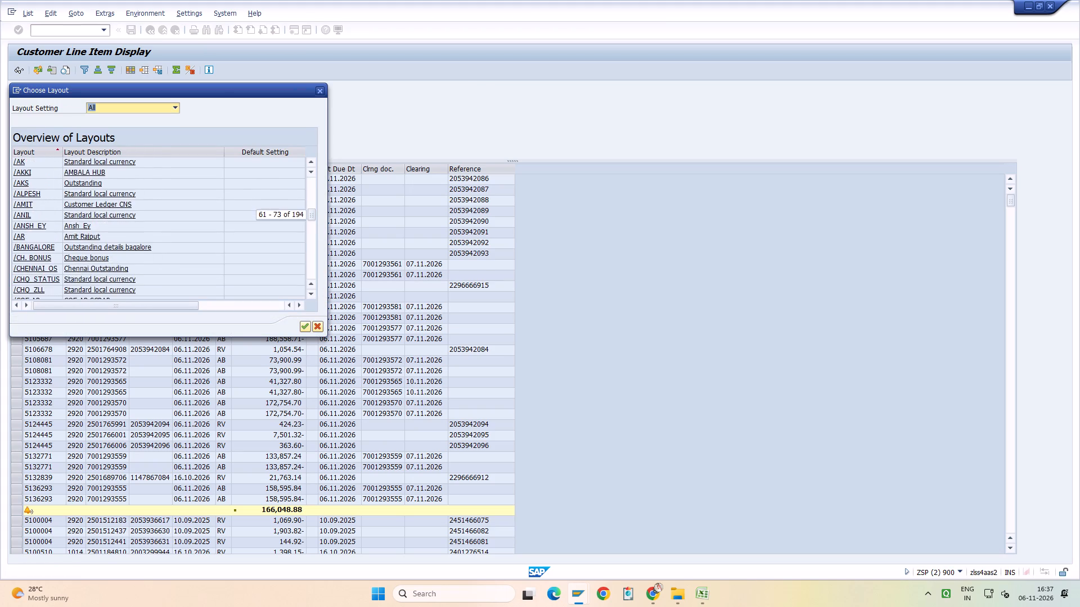
pyautogui.scroll(-11, 199, 253)
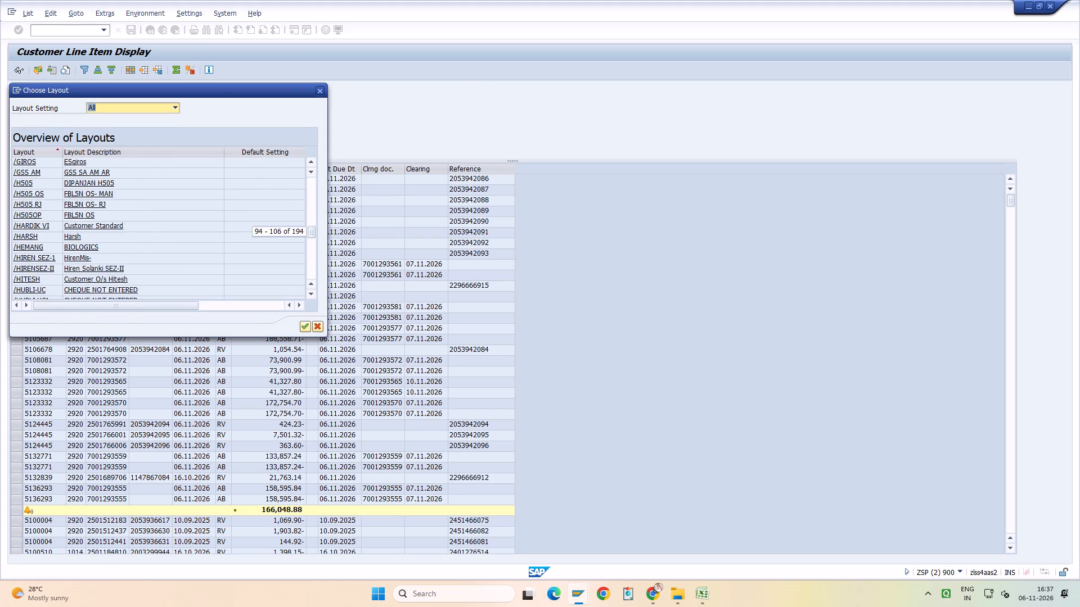
pyautogui.scroll(-8, 199, 253)
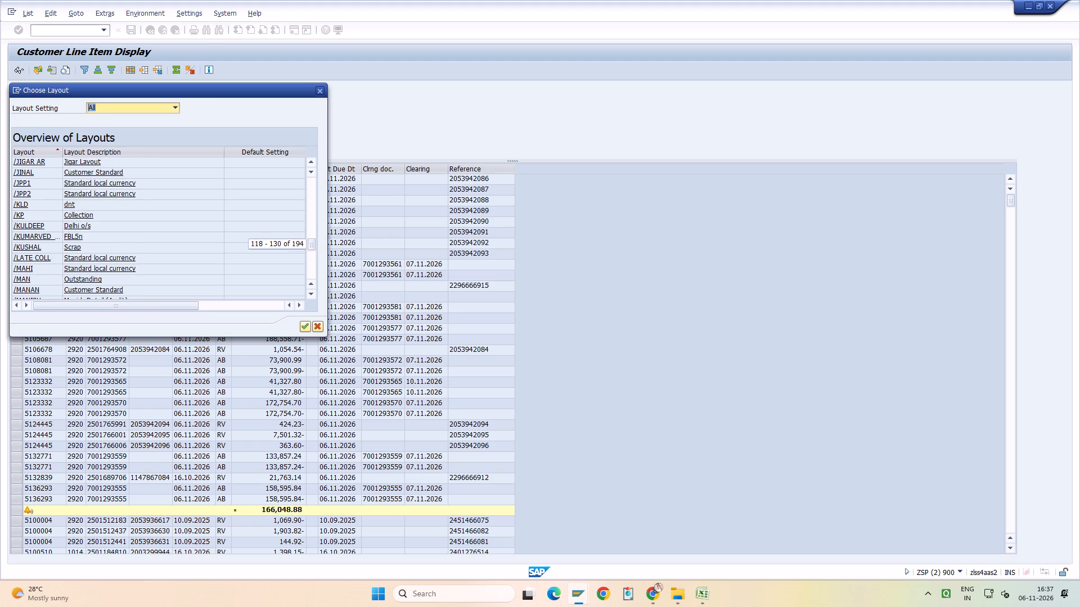
pyautogui.scroll(-6, 199, 253)
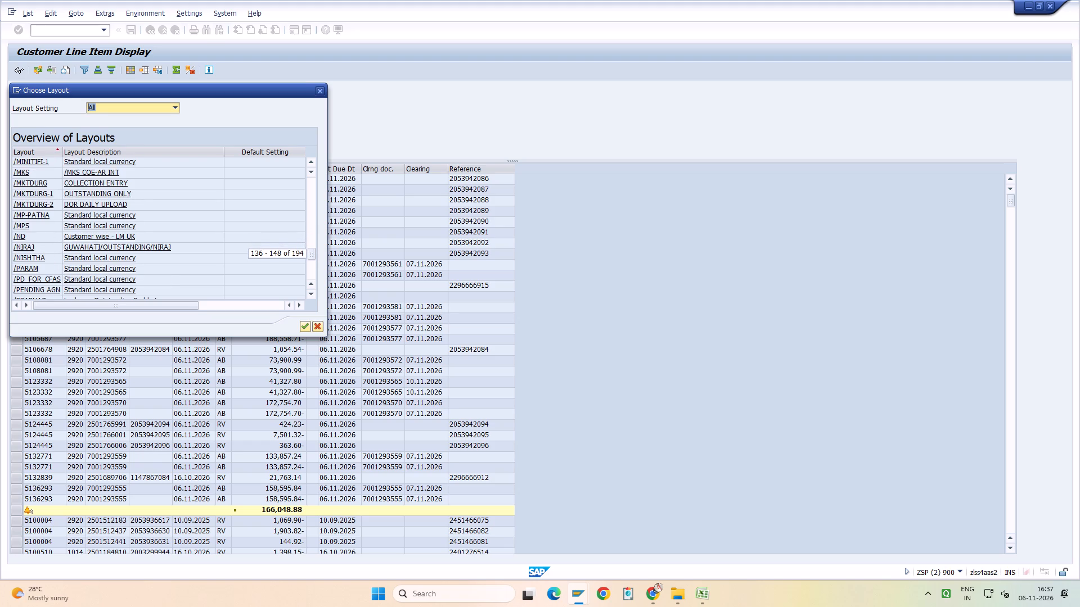
pyautogui.scroll(-2, 199, 253)
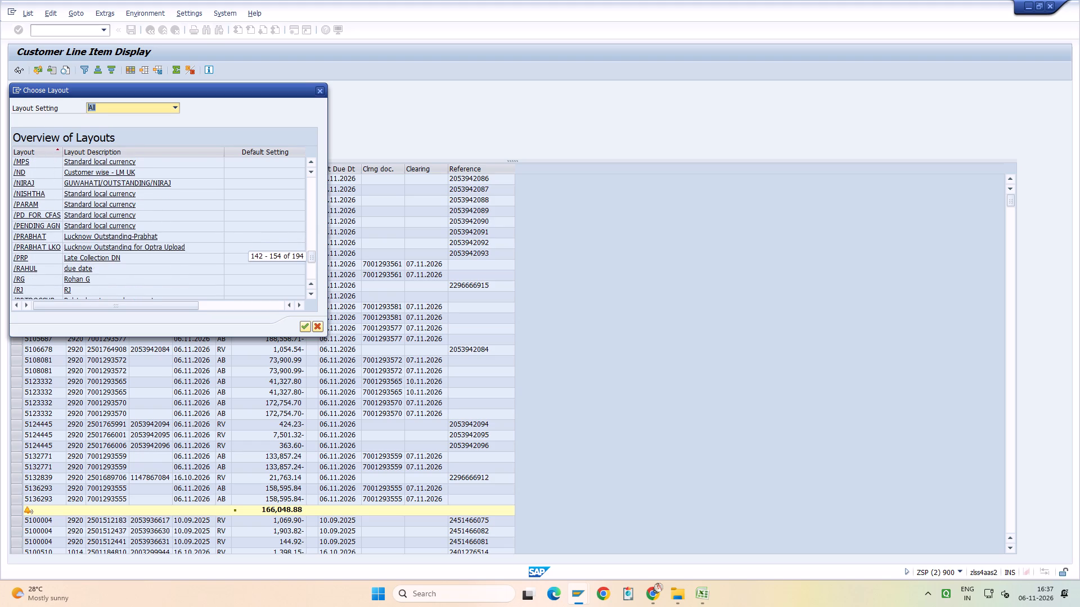
pyautogui.click(183, 237)
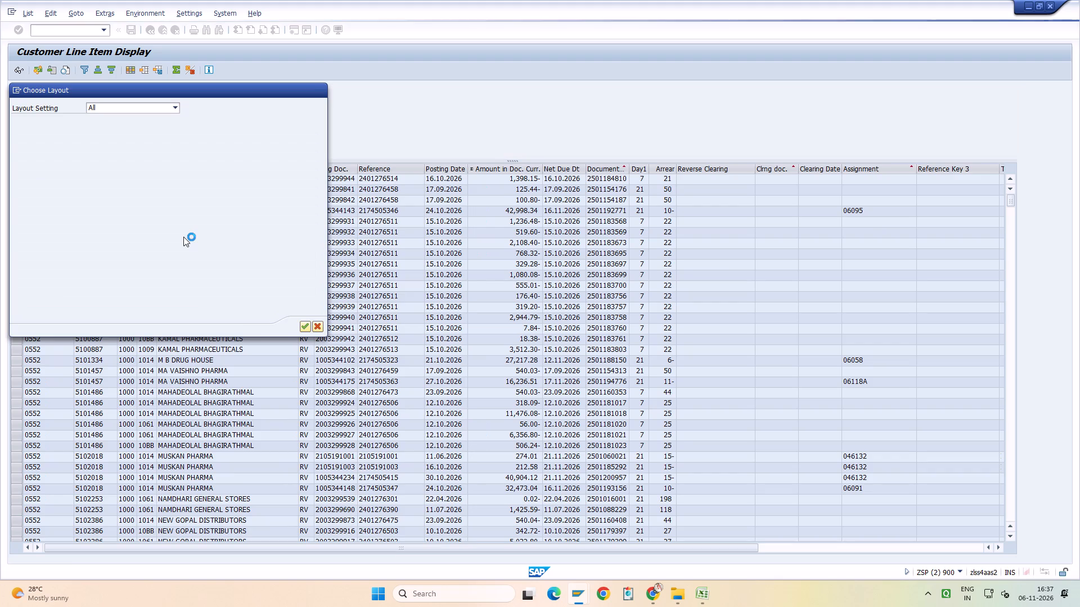
# Export the customer line item list as a local Microsoft Excel (.xlsx) spreadsheet, proceeding to the choice of save location.
pyautogui.click(33, 16)
pyautogui.click(59, 56)
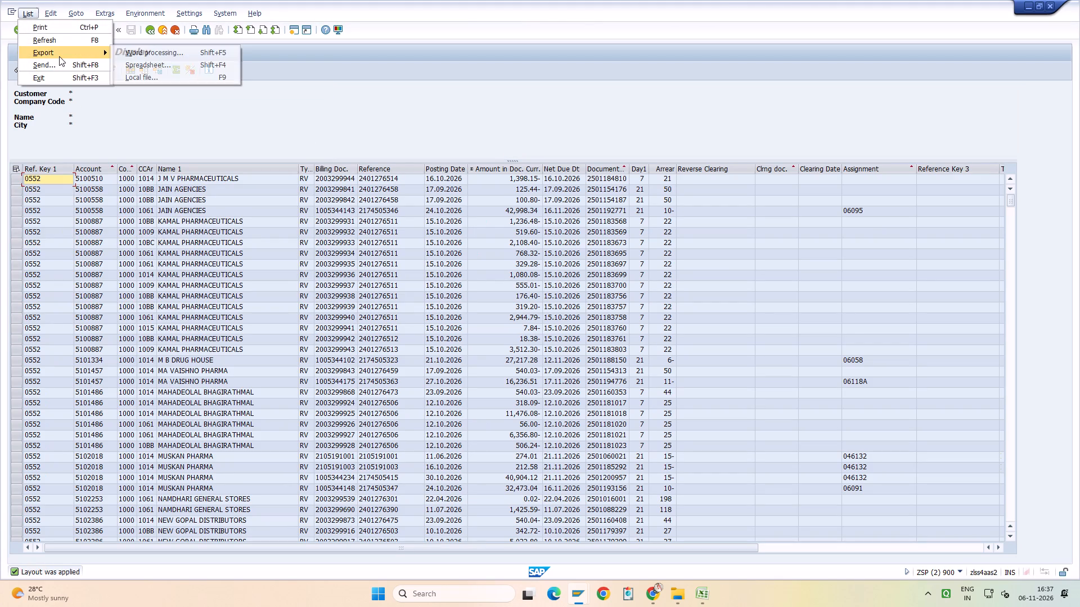
pyautogui.click(147, 62)
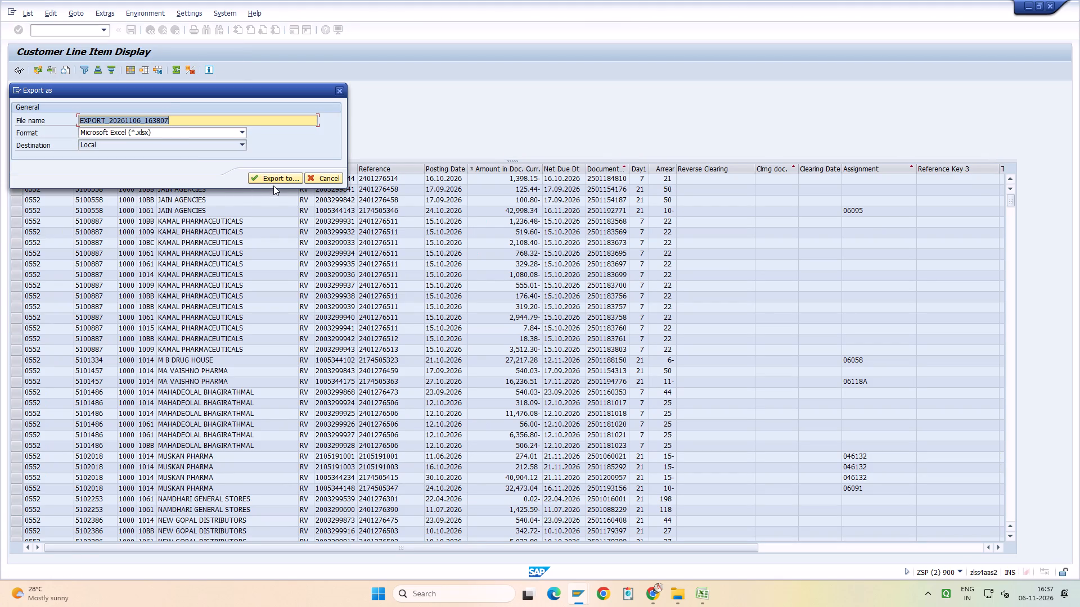
pyautogui.click(275, 184)
pyautogui.click(282, 178)
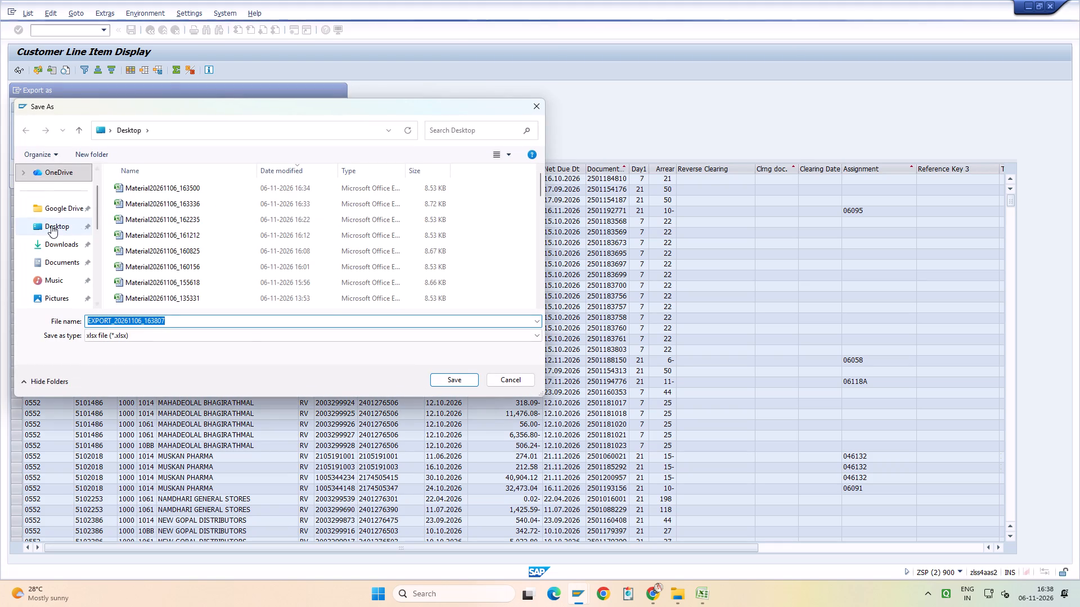
# Save the line item export to the Desktop under its proposed file name and grant access to open it.
pyautogui.click(51, 225)
pyautogui.click(457, 383)
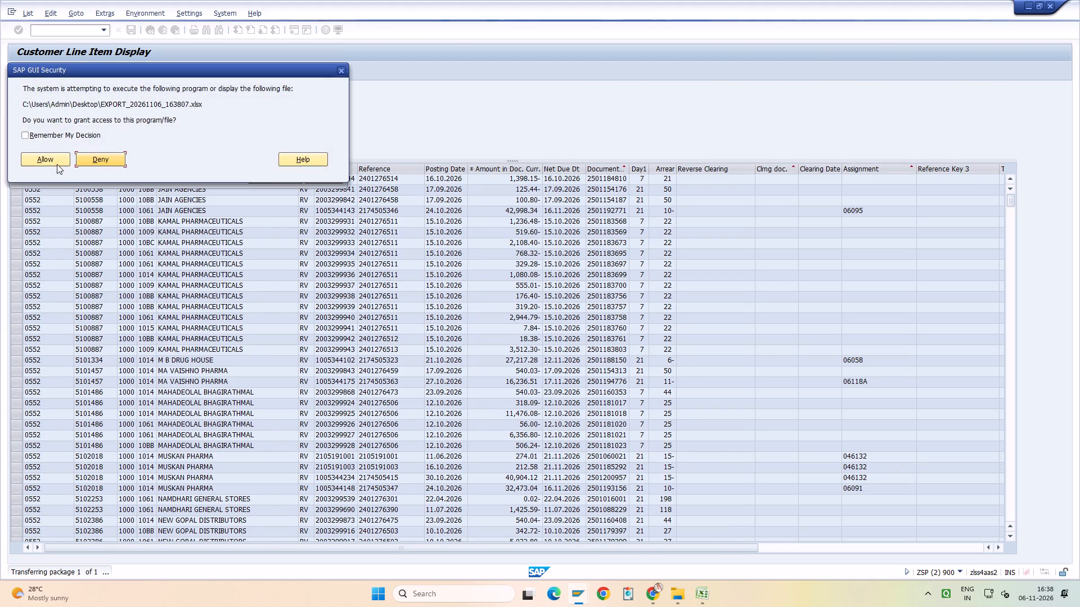
pyautogui.click(56, 161)
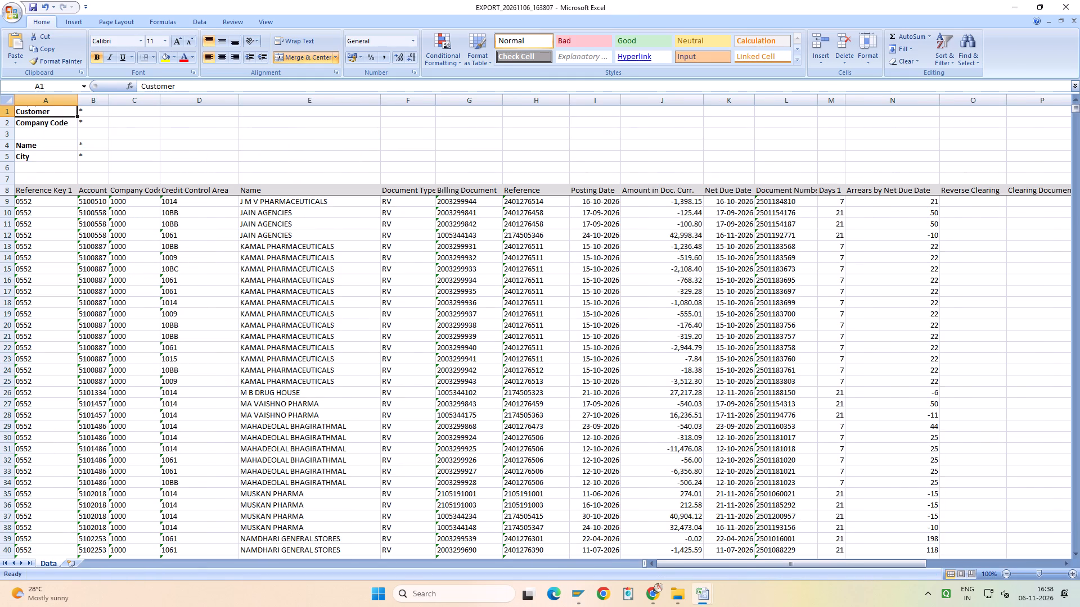
# Delete rows 1 to 7 above the column headings in the exported line item workbook, then save and close it.
pyautogui.moveTo(2, 113); pyautogui.dragTo(1, 178)
pyautogui.hotkey('ctrl', '-')
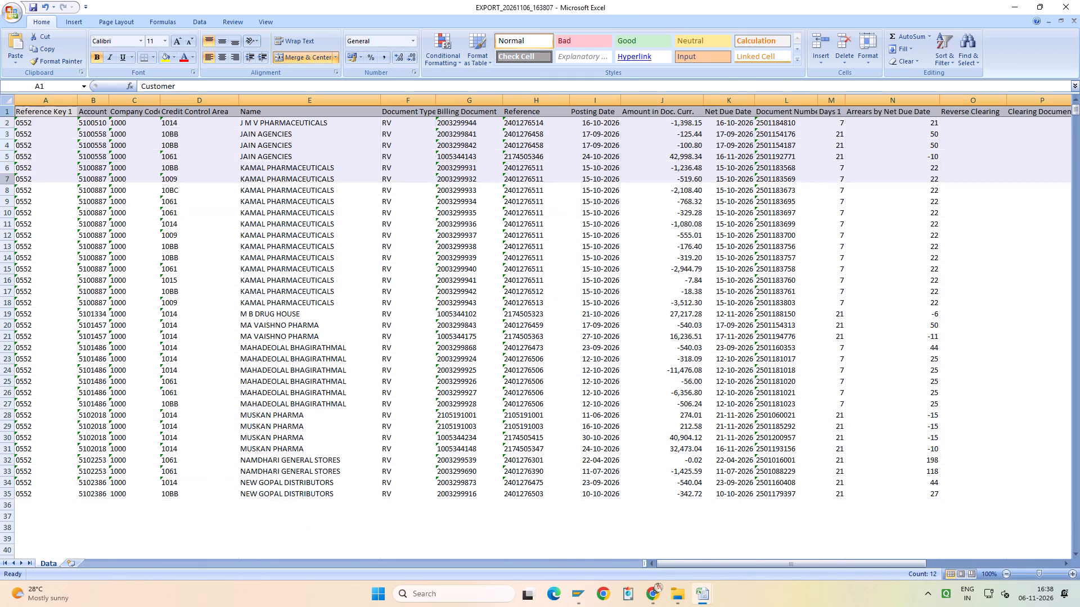
pyautogui.hotkey('ctrl', 's')
pyautogui.hotkey('ctrl', 's')
pyautogui.hotkey('ctrl', 's')
pyautogui.hotkey('ctrl', 's')
pyautogui.hotkey('ctrl', 's')
pyautogui.hotkey('ctrl', 's')
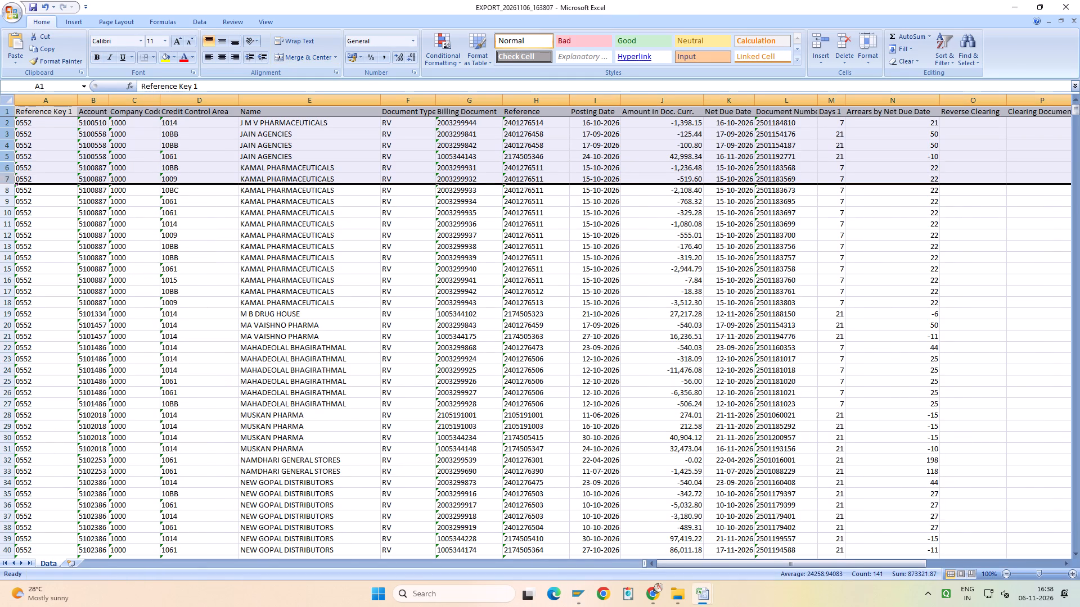
pyautogui.click(1071, 6)
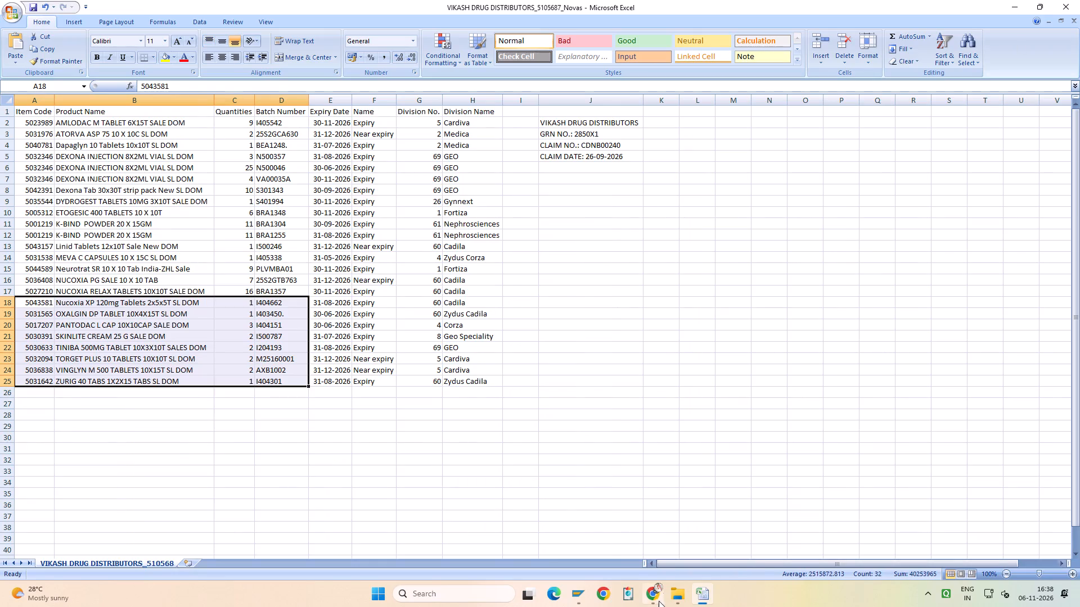
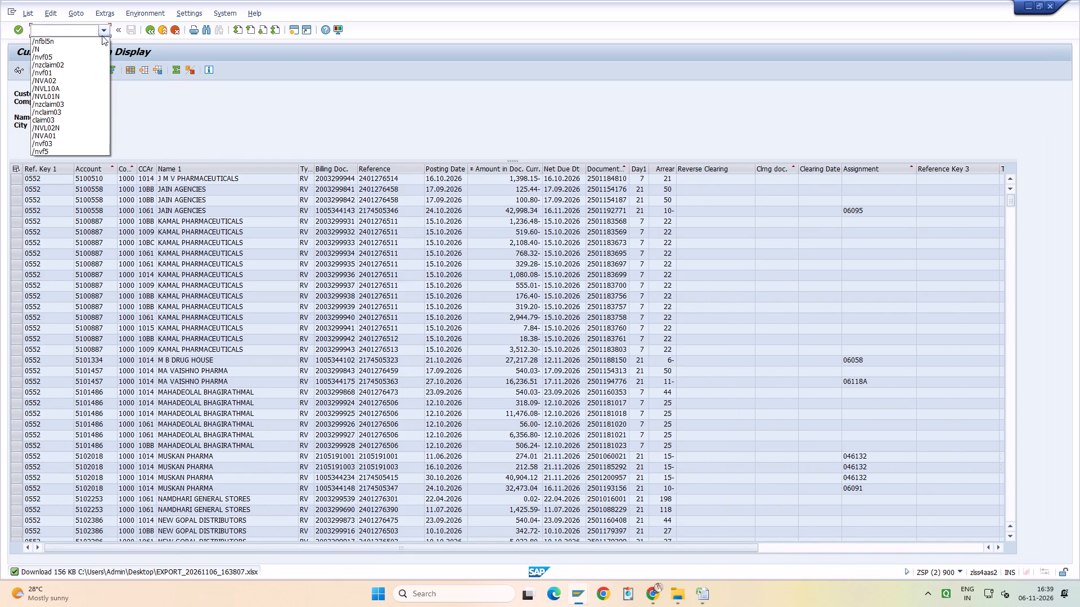
# Leave the customer line item display with the /N transaction code and return to SAP Easy Access.
pyautogui.click(102, 47)
pyautogui.press('Return')
# Switch from SAP to the pinned application between the two Chrome entries.
pyautogui.click(633, 595)
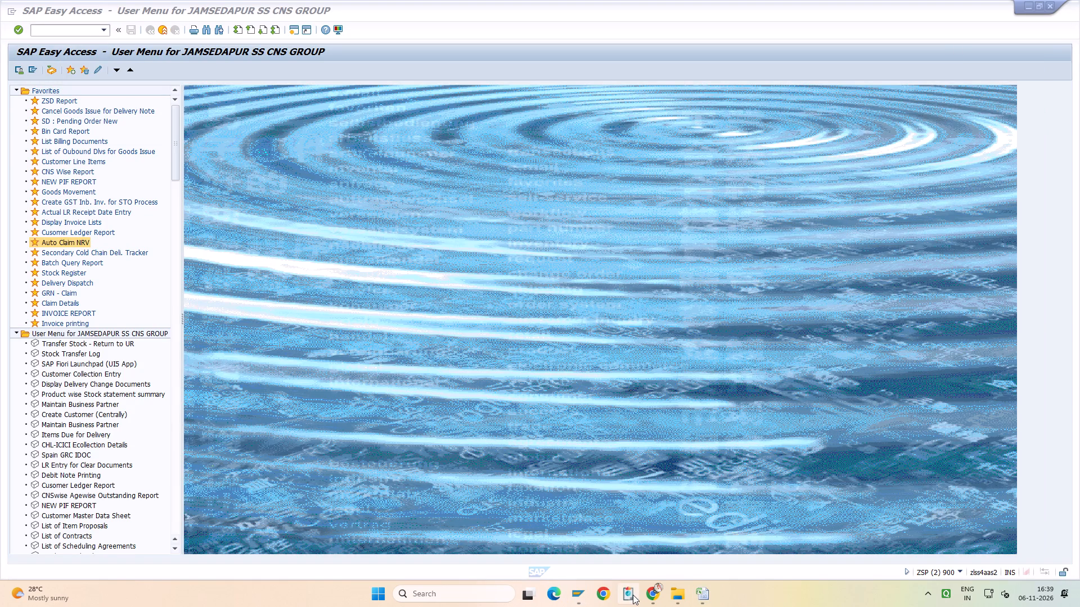
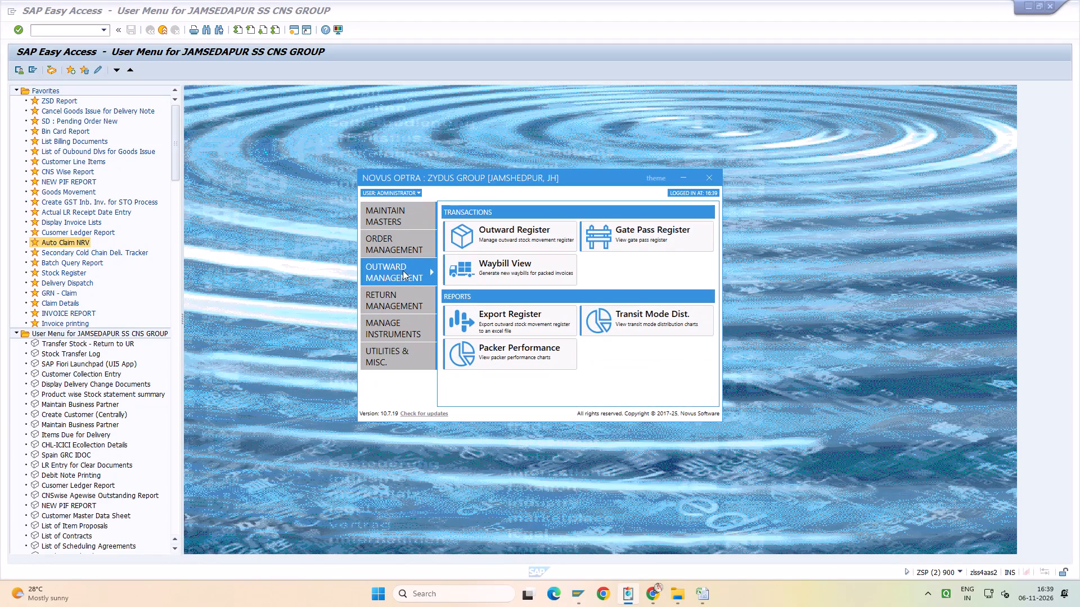
# In Novus Optra, import the outstanding line items from the Desktop file EXPORT_20261106_163807.xlsx and close the import results.
pyautogui.click(407, 320)
pyautogui.click(490, 237)
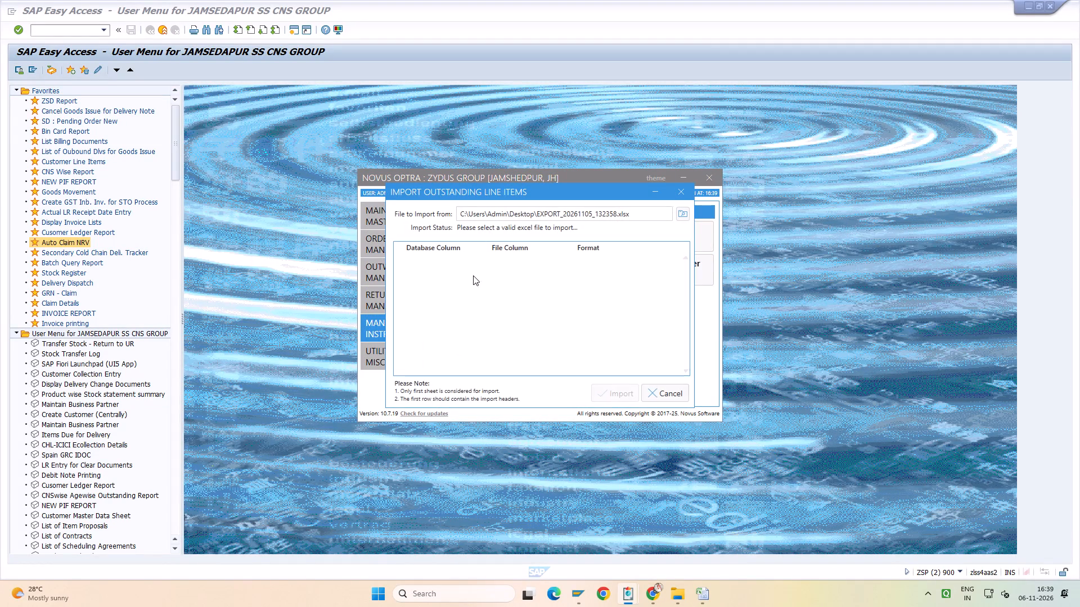
pyautogui.click(682, 214)
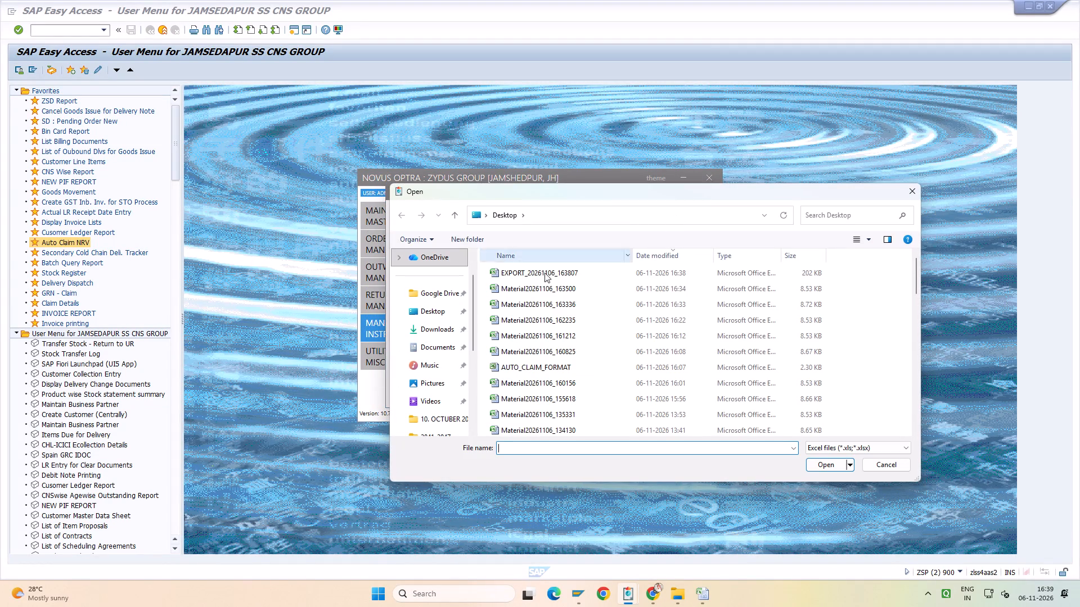
pyautogui.doubleClick(553, 276)
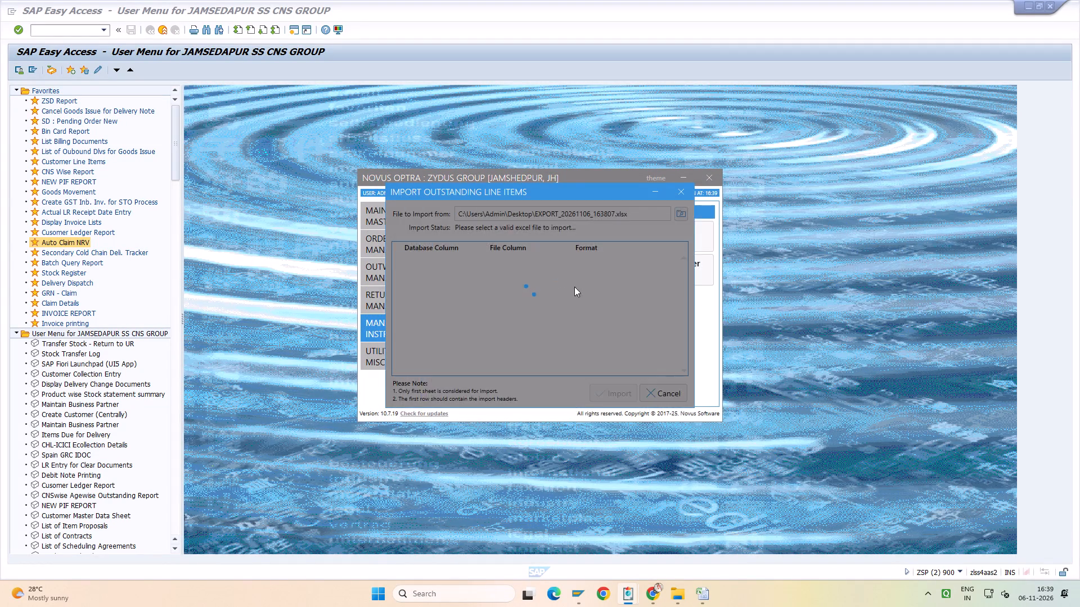
pyautogui.click(624, 276)
pyautogui.click(610, 389)
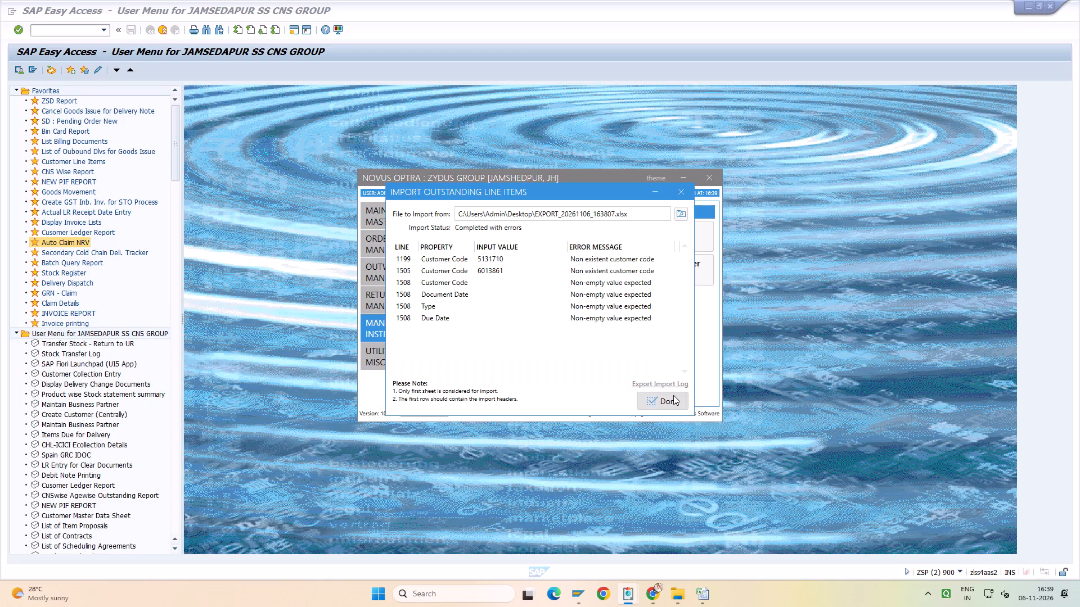
pyautogui.click(673, 395)
pyautogui.click(427, 242)
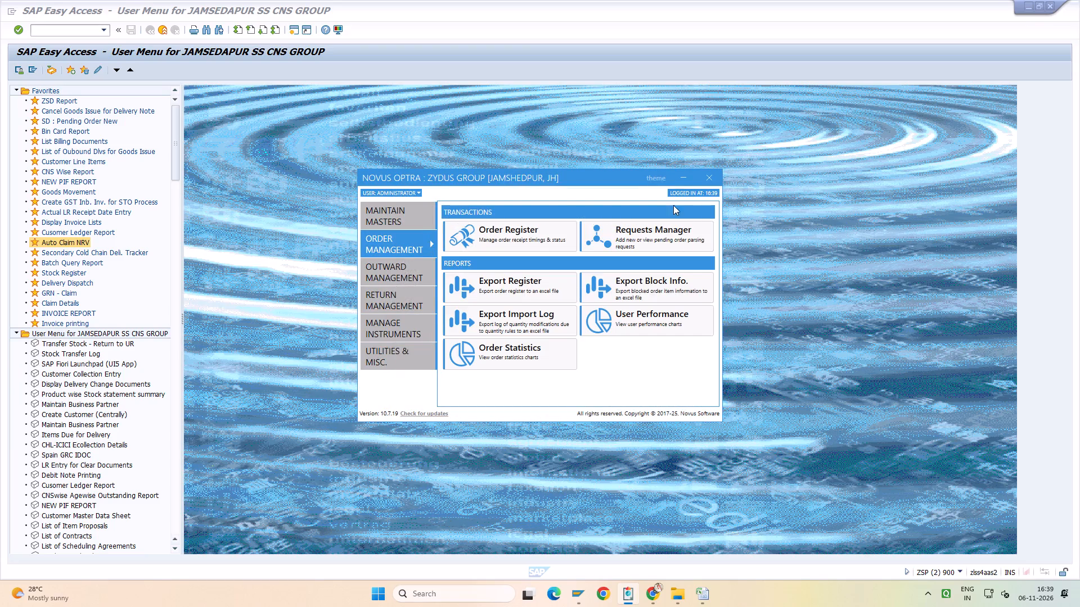
pyautogui.click(678, 183)
# Switch back to the SAP Easy Access session and open the Auto Claim NRV transaction from the favorites.
pyautogui.hotkey('alt', 'Tab')
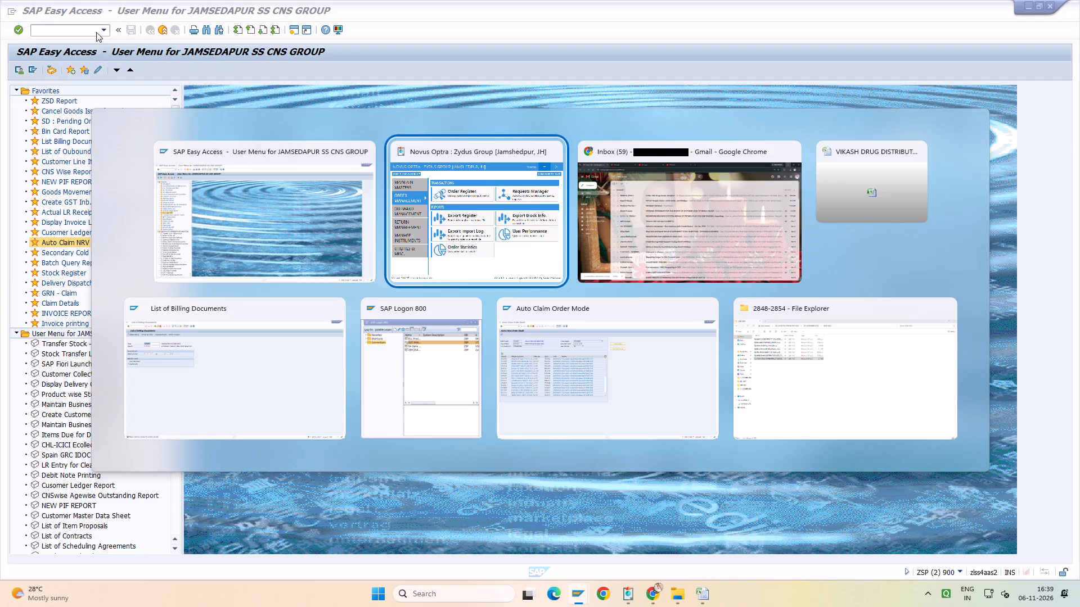
pyautogui.hotkey('alt', 'Tab')
pyautogui.hotkey('alt', 'Tab')
pyautogui.hotkey('alt', 'Tab')
pyautogui.hotkey('alt', 'Tab')
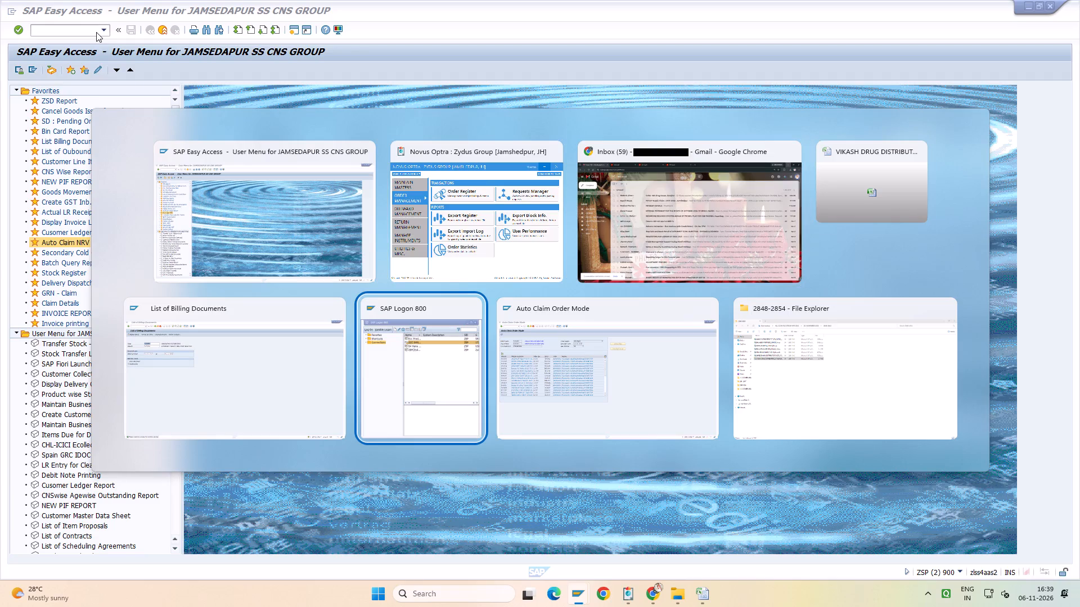
pyautogui.hotkey('alt', 'Up')
pyautogui.hotkey('alt', 'Left')
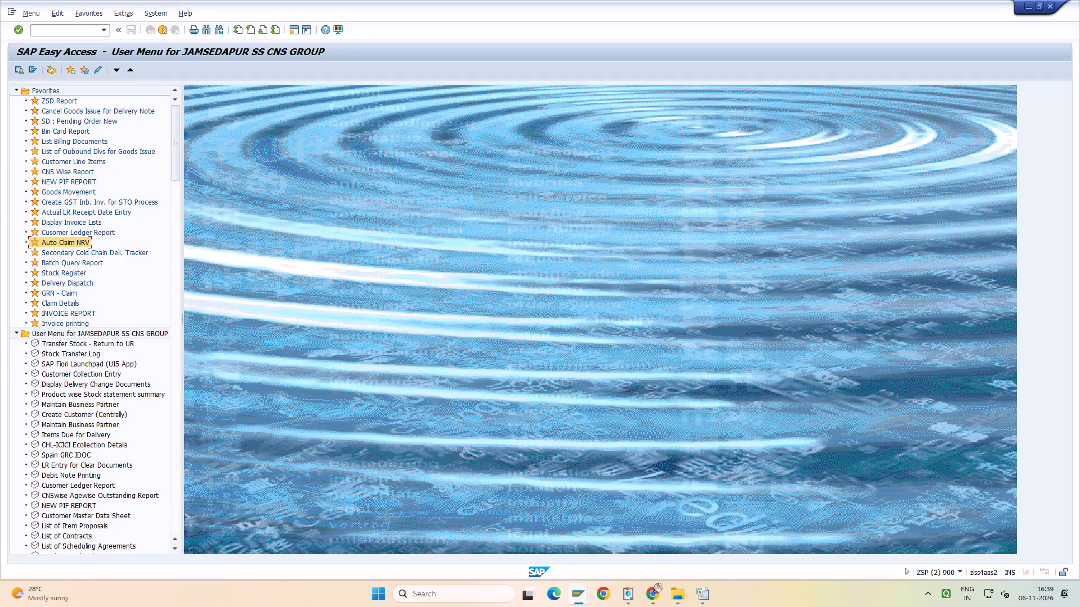
pyautogui.press('Return')
pyautogui.press('space')
pyautogui.press('Down')
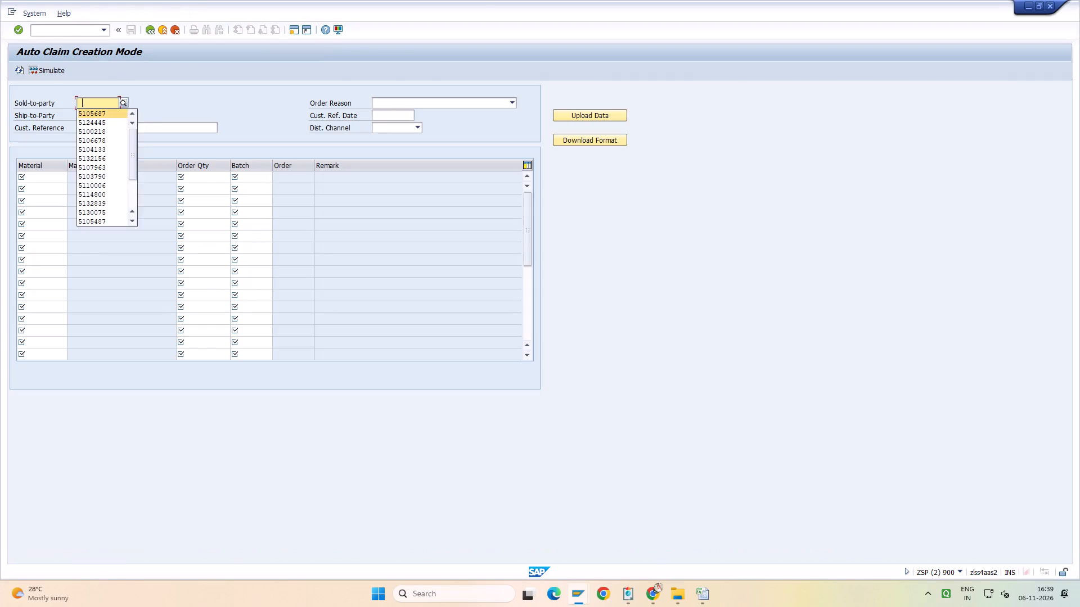
pyautogui.press('Return')
pyautogui.press('Tab')
pyautogui.write('z03')
pyautogui.press('Tab')
pyautogui.press('space')
pyautogui.press('Down')
pyautogui.press('Return')
pyautogui.press('Tab')
pyautogui.press('space')
pyautogui.press('Down')
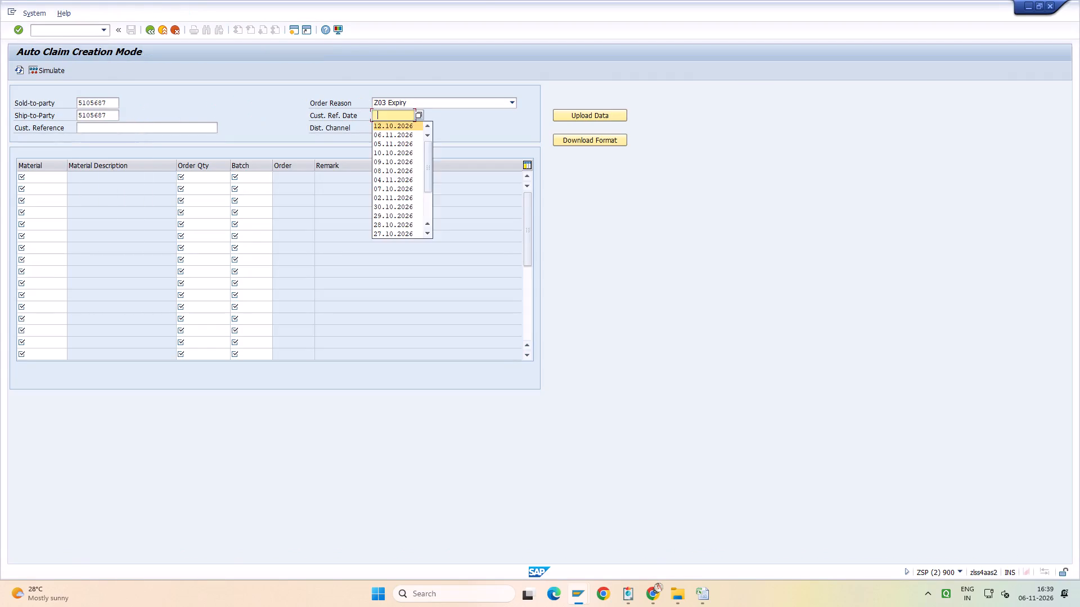
pyautogui.press('Return')
pyautogui.press('Tab')
pyautogui.press('space')
pyautogui.press('Down')
pyautogui.press('Return')
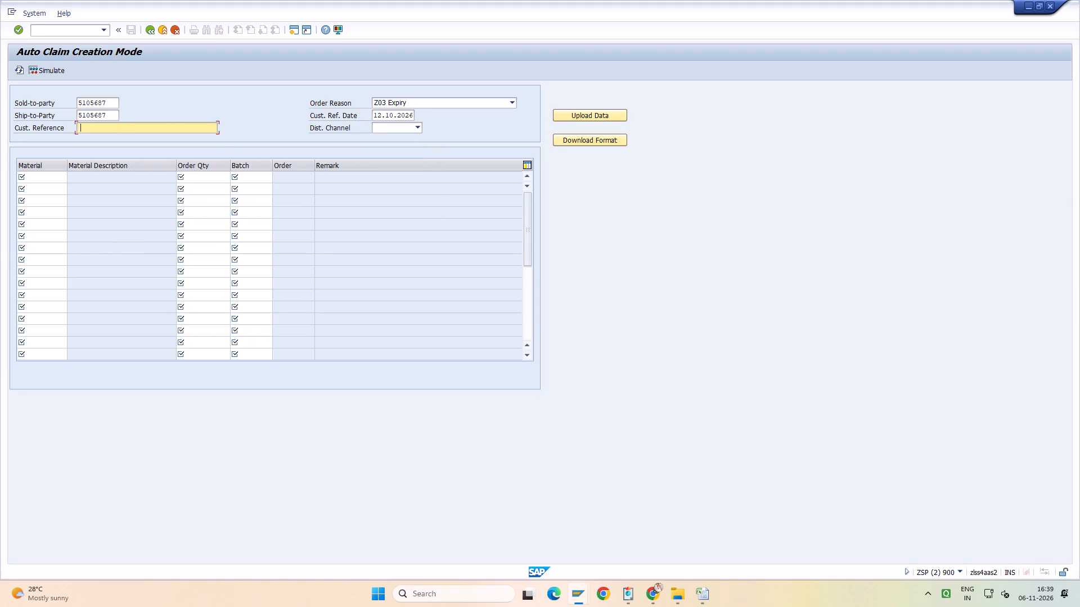
pyautogui.press('Tab')
pyautogui.write('02')
pyautogui.press('Return')
# Copy the first 16 item rows, material through batch, from the earlier Auto Claim Order session into the new claim's item table.
pyautogui.hotkey('alt', 'Tab')
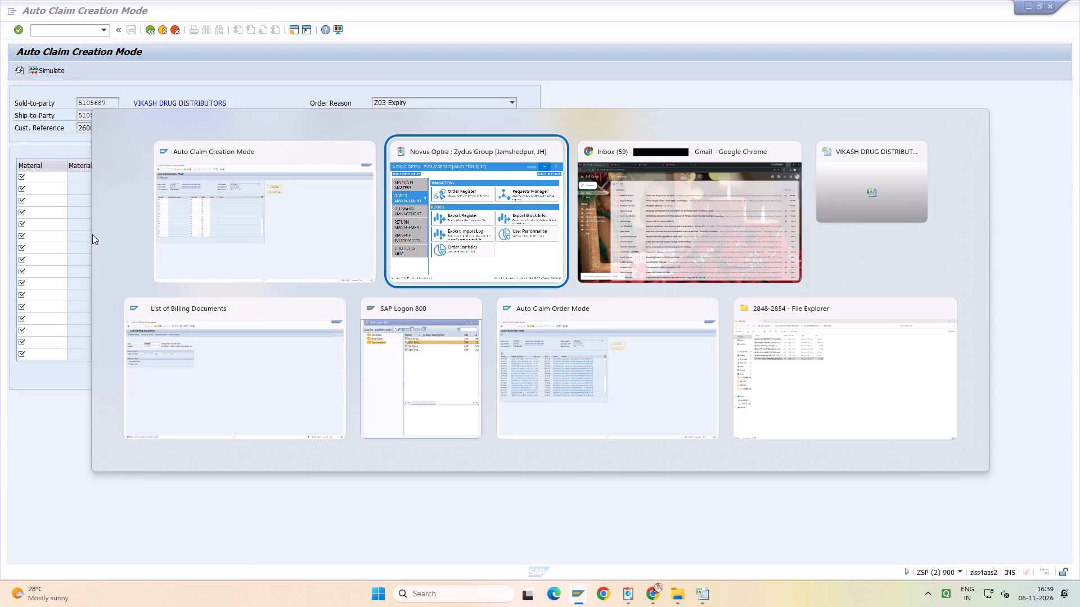
pyautogui.hotkey('alt', 'Tab')
pyautogui.hotkey('alt', 'Tab')
pyautogui.hotkey('alt', 'Tab')
pyautogui.hotkey('alt', 'Tab')
pyautogui.hotkey('alt', 'Tab')
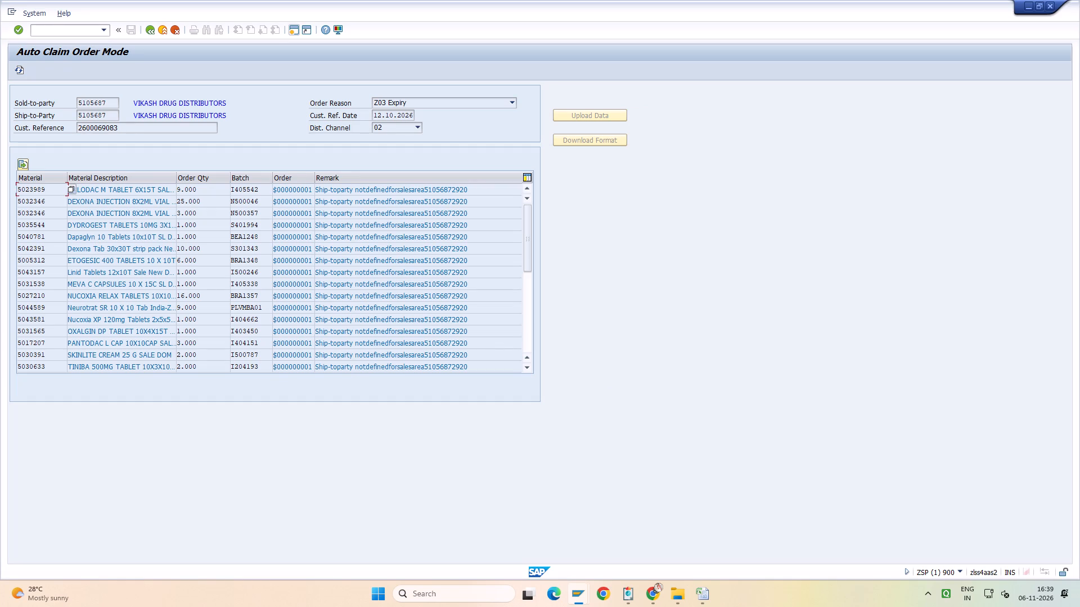
pyautogui.hotkey('ctrl', 'y')
pyautogui.moveTo(49, 187); pyautogui.dragTo(241, 364)
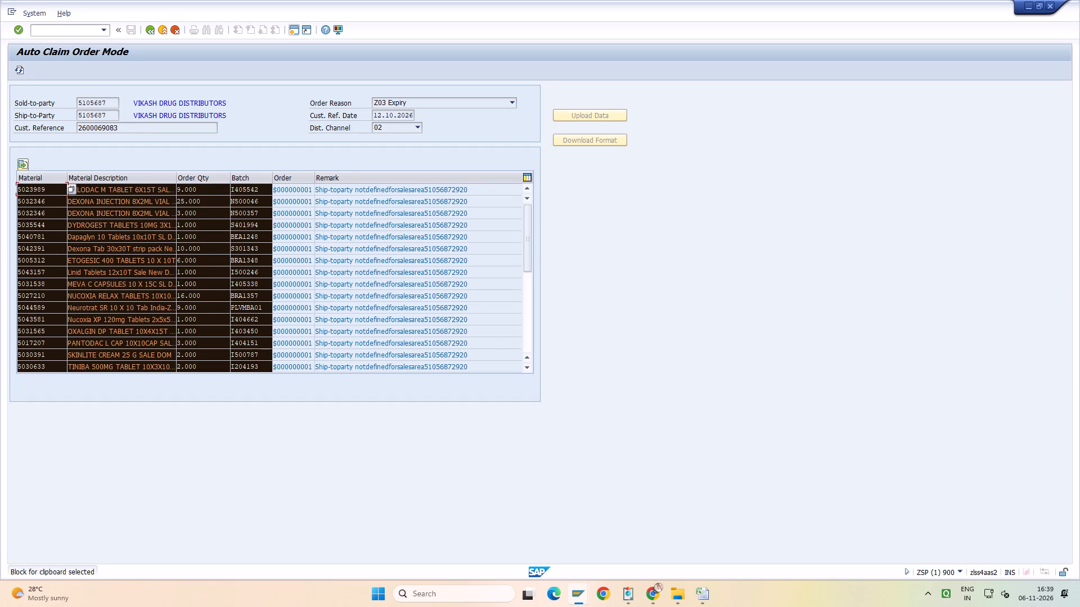
pyautogui.hotkey('ctrl', 'c')
pyautogui.hotkey('alt', 'Tab')
pyautogui.hotkey('ctrl', 'v')
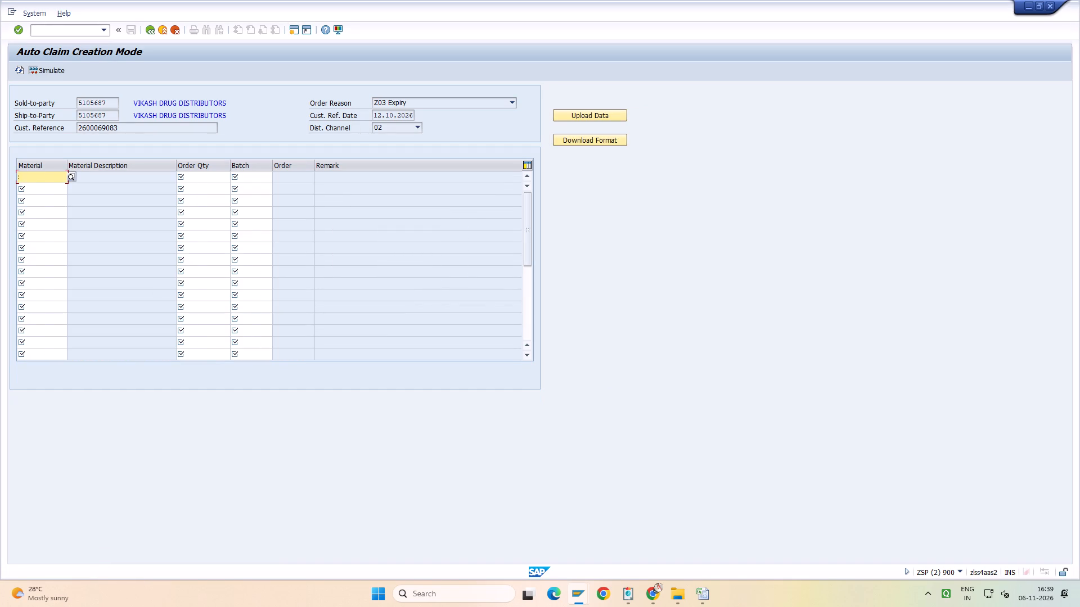
pyautogui.press('Return')
# Copy the remaining three item rows, materials 5032094, 5036838 and 5031642, from the earlier claim into the next page of the new claim.
pyautogui.press('pagedown')
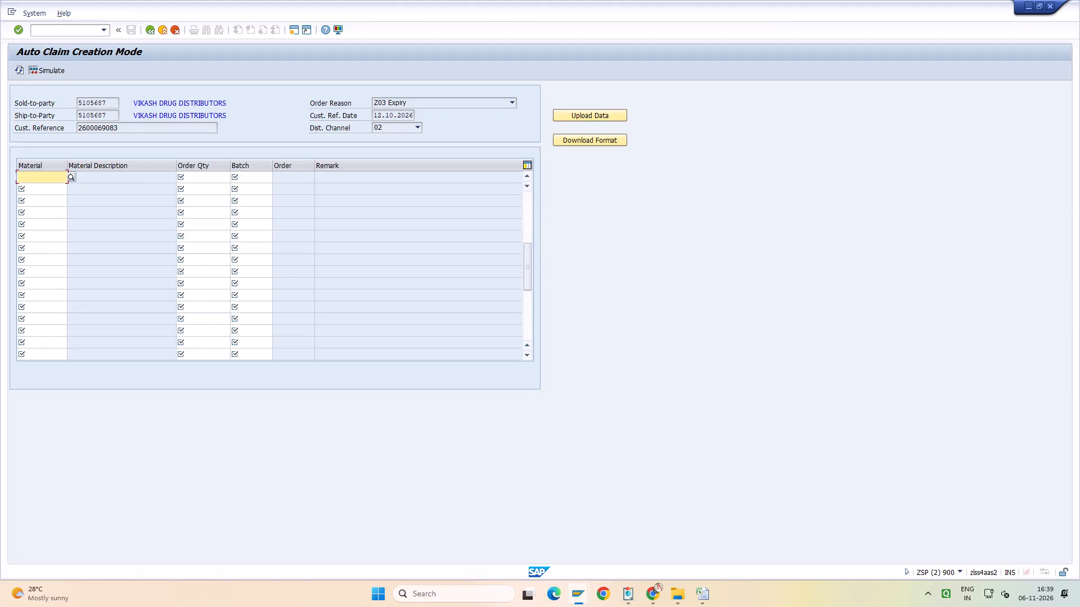
pyautogui.hotkey('alt', 'Tab')
pyautogui.press('pagedown')
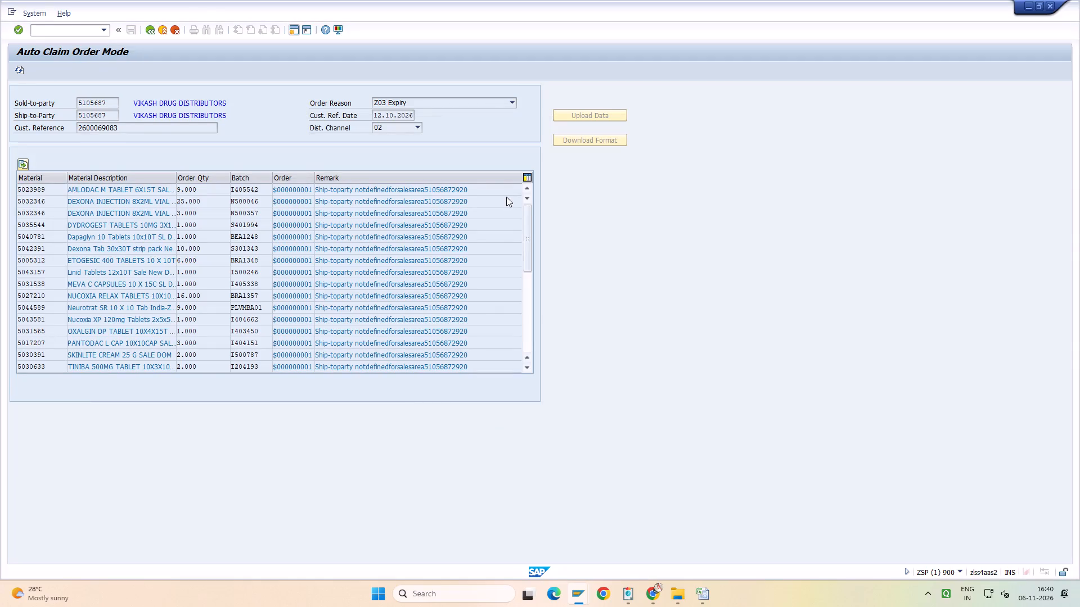
pyautogui.hotkey('ctrl', 'y')
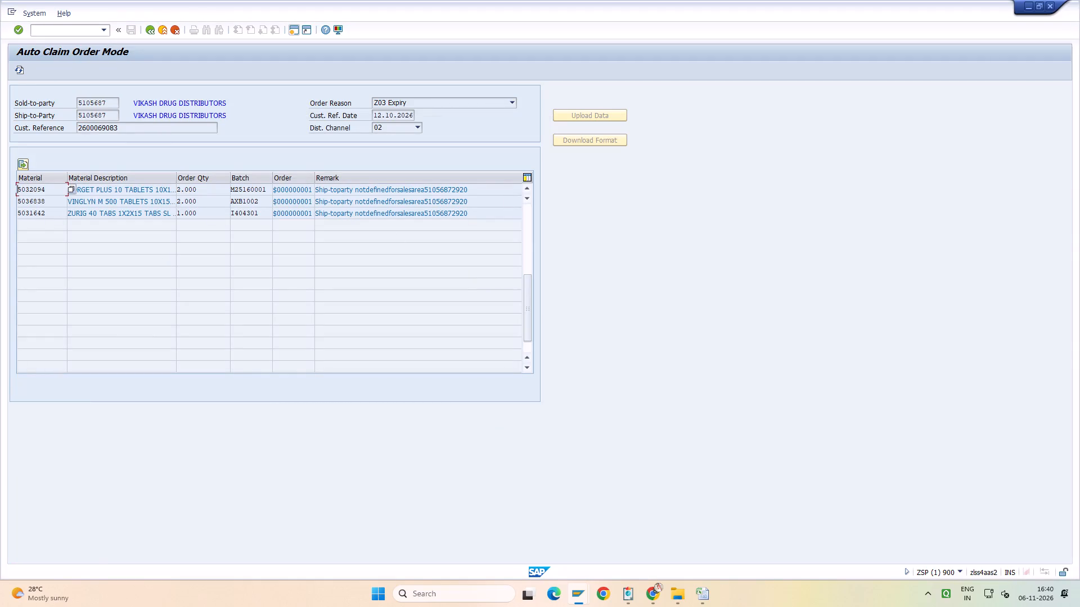
pyautogui.moveTo(51, 187); pyautogui.dragTo(245, 217)
pyautogui.hotkey('ctrl', 'c')
pyautogui.hotkey('alt', 'Tab')
pyautogui.hotkey('ctrl', 'v')
pyautogui.press('Return')
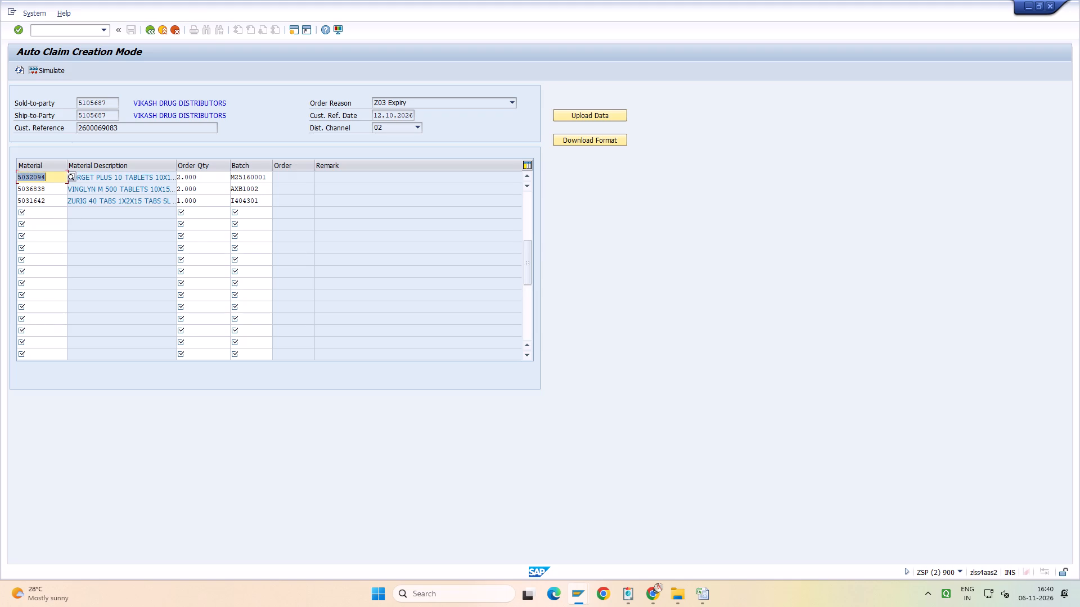
# Clear the material, quantity and batch of the 5035544 DYDROGEST TABLETS row from the new claim's items.
pyautogui.press('pageup')
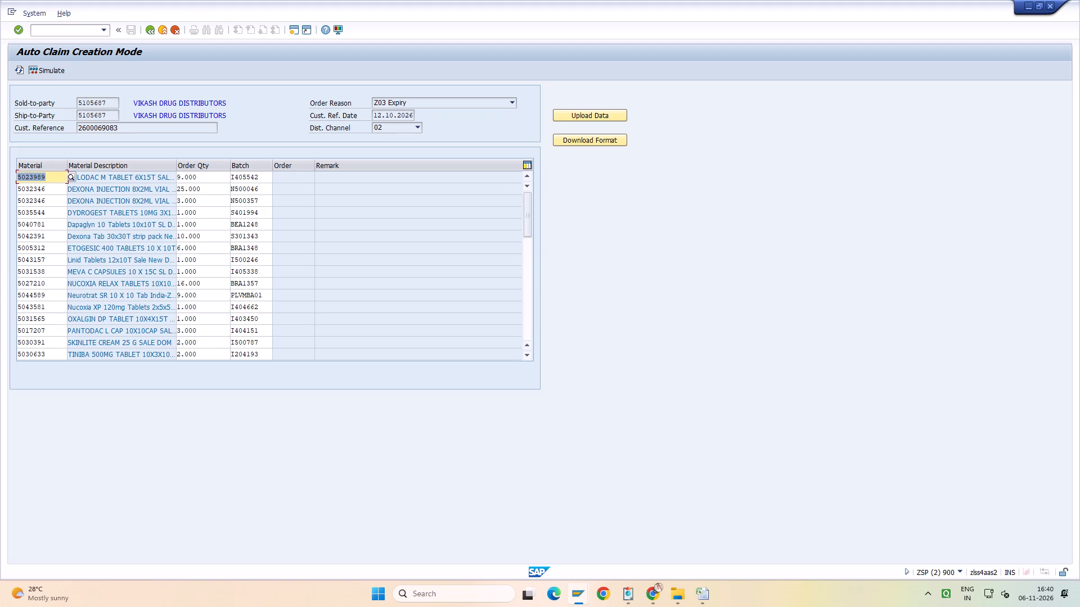
pyautogui.click(53, 214)
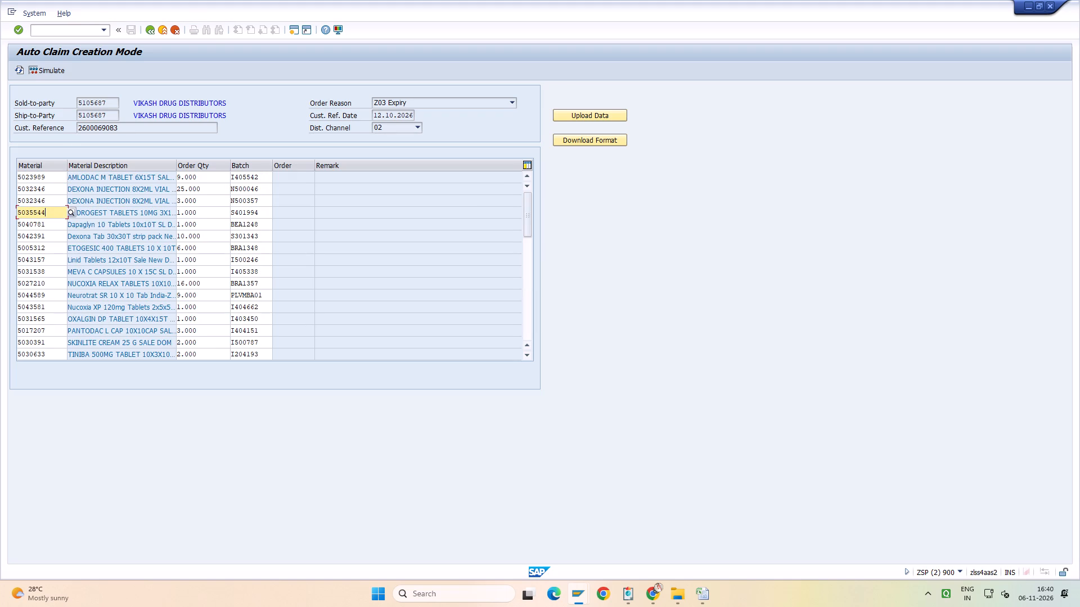
pyautogui.hotkey('ctrl', 'y')
pyautogui.moveTo(48, 210); pyautogui.dragTo(208, 211)
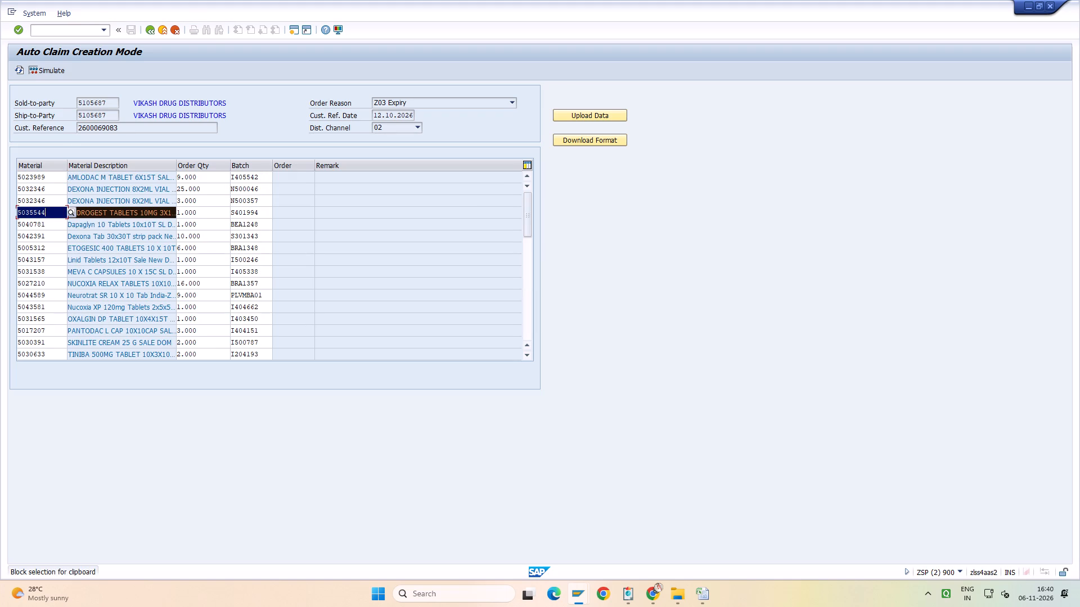
pyautogui.moveTo(208, 211); pyautogui.dragTo(244, 211)
pyautogui.press('Delete')
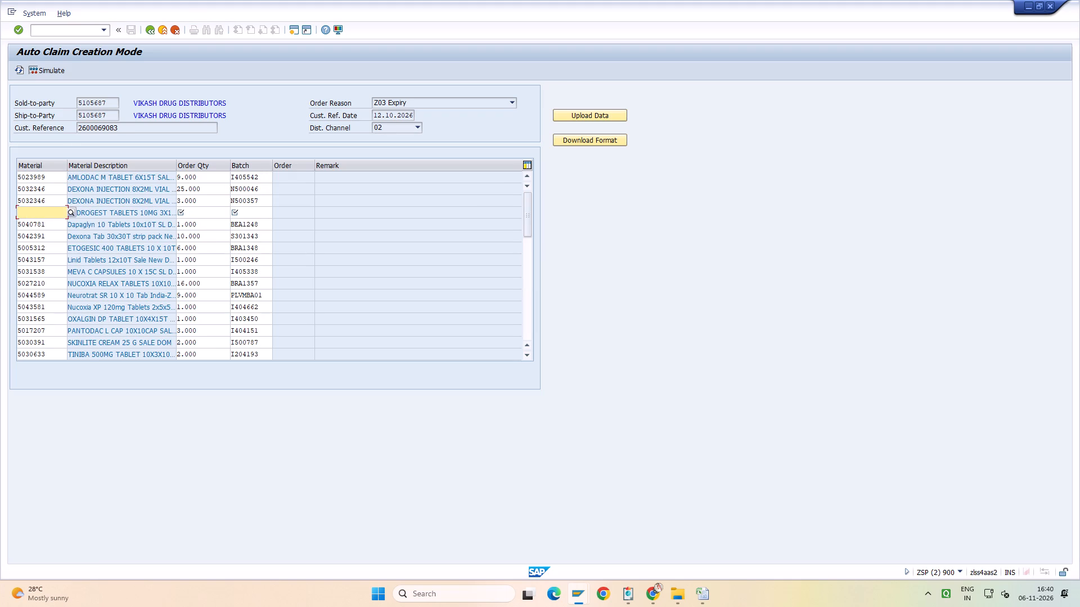
# Simulate the new expiry claim with Desktop as the selected folder path, rerunning the simulation to reach simulation mode.
pyautogui.click(52, 73)
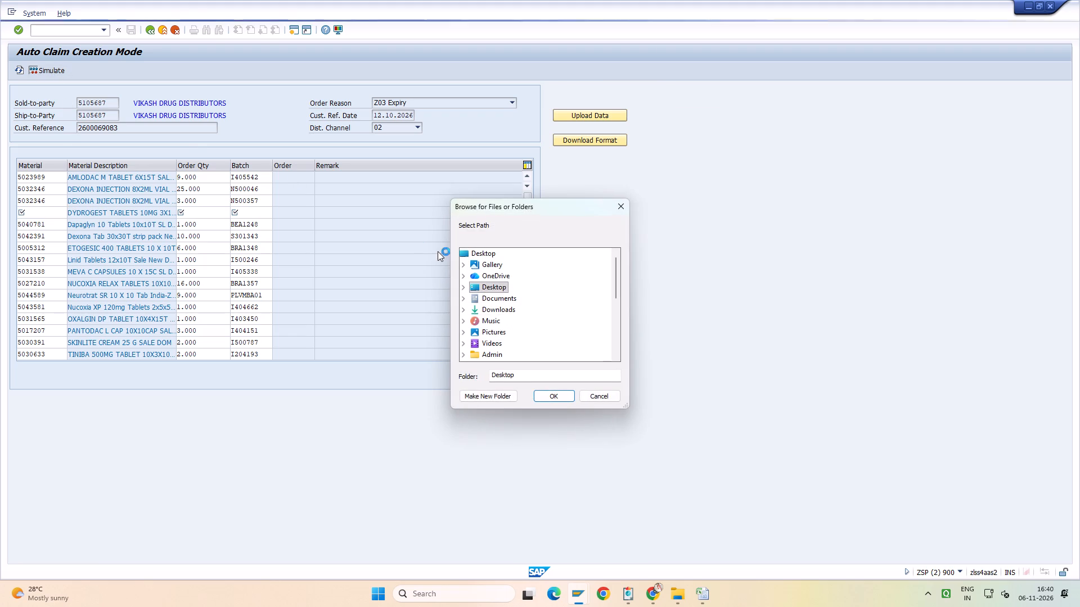
pyautogui.click(474, 251)
pyautogui.click(551, 398)
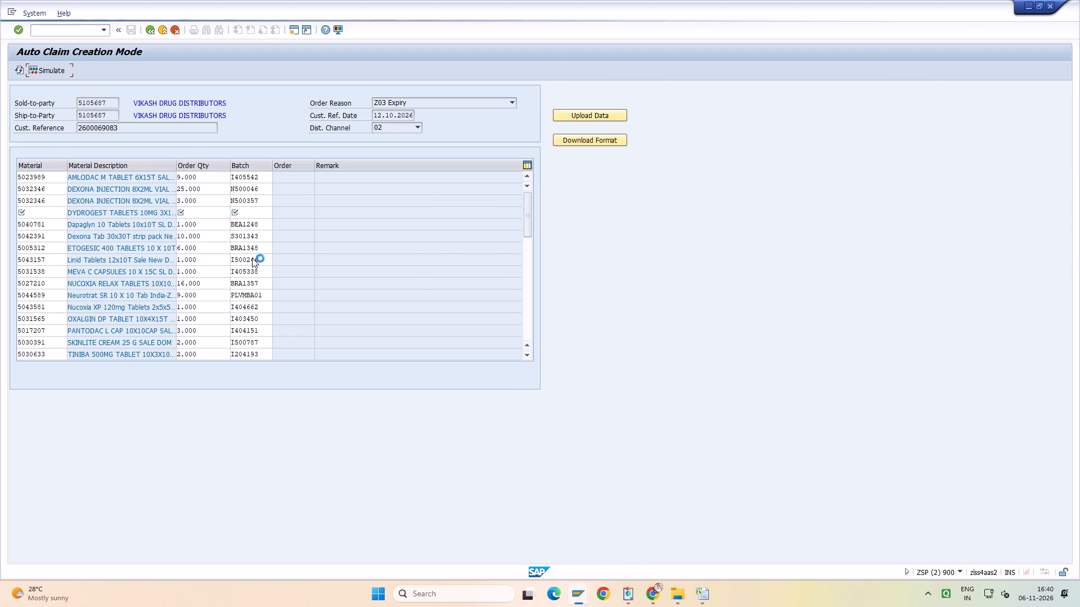
pyautogui.click(54, 73)
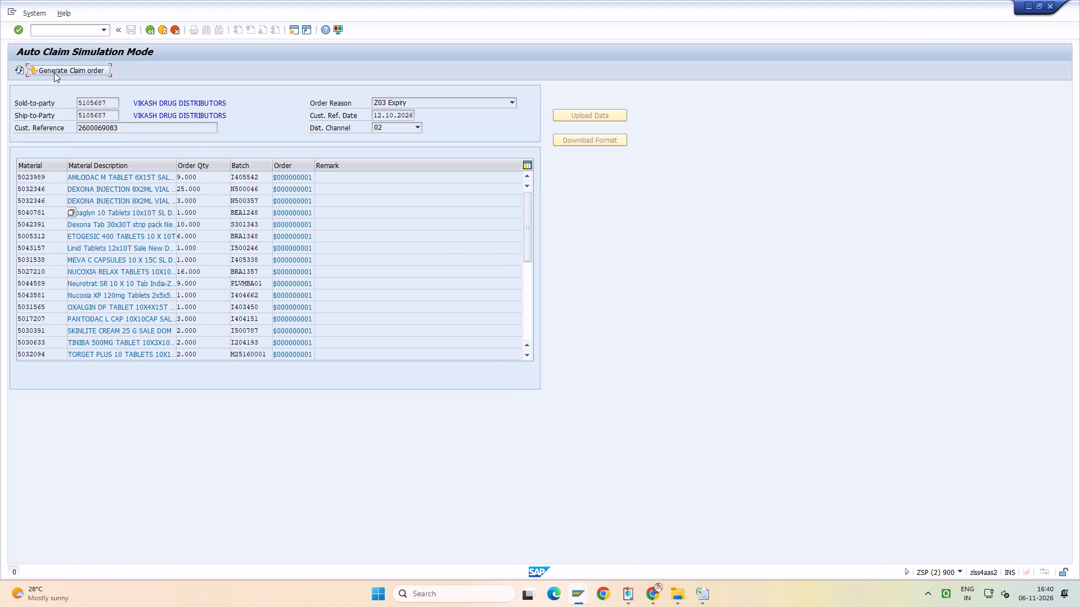
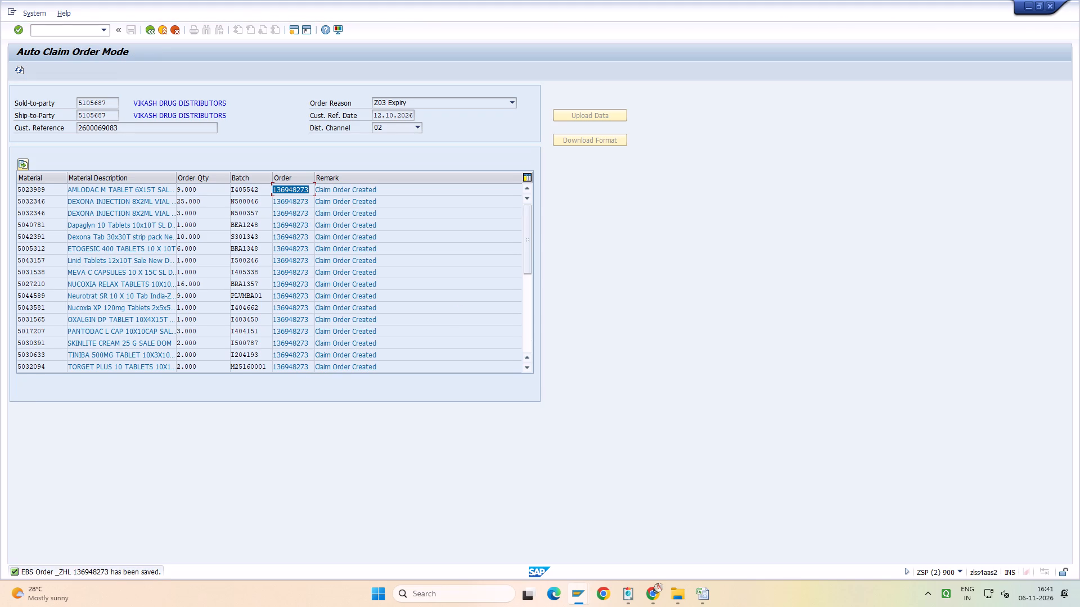
pyautogui.hotkey('ctrl', 'c')
pyautogui.press('pagedown')
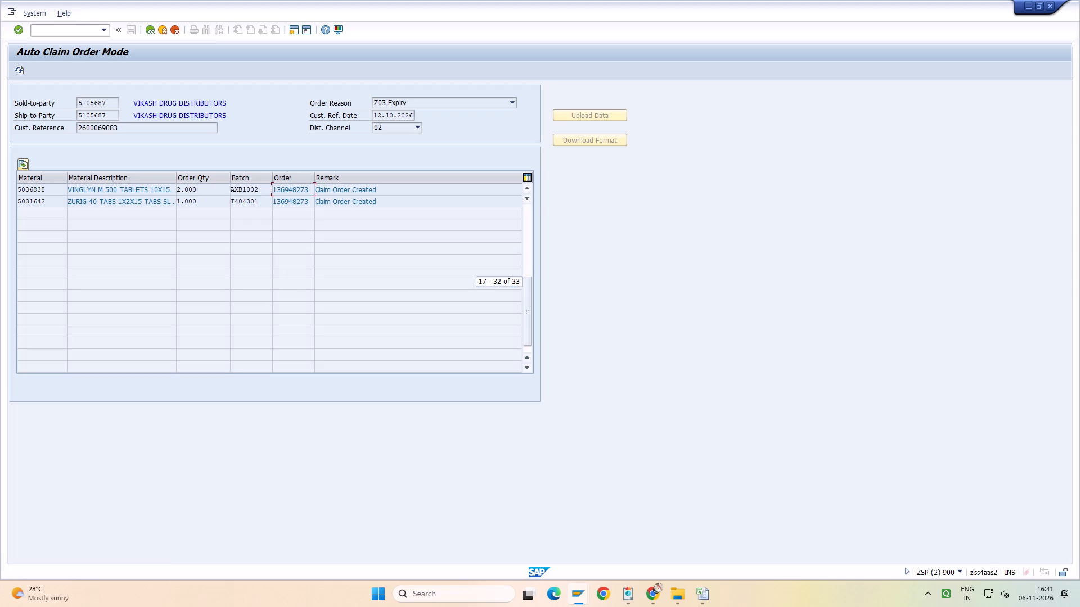
pyautogui.click(108, 35)
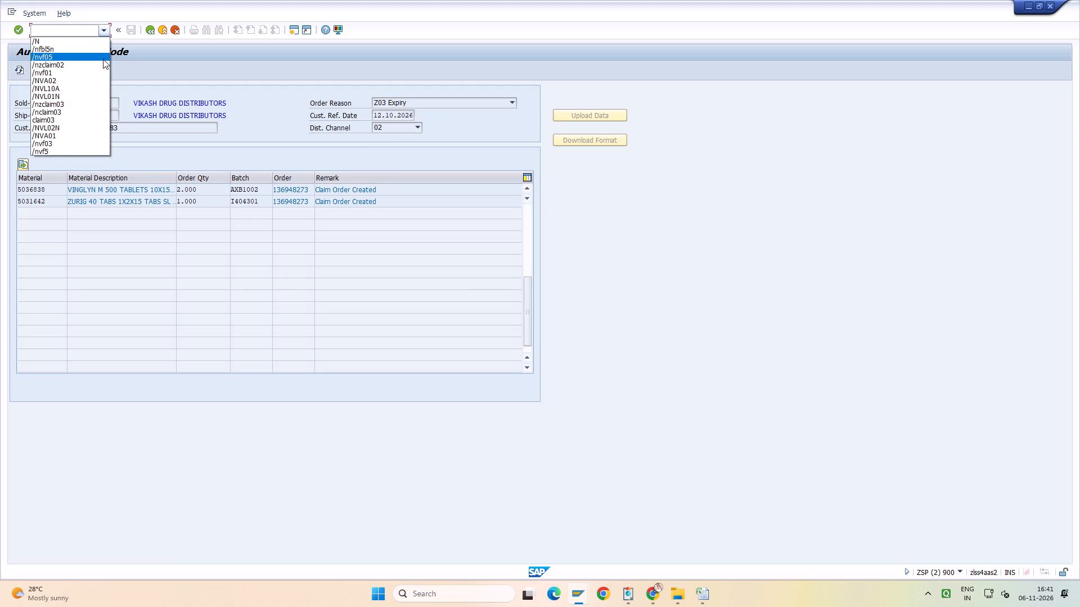
pyautogui.click(105, 79)
pyautogui.press('Return')
pyautogui.moveTo(148, 112); pyautogui.dragTo(62, 115)
pyautogui.hotkey('ctrl', 'v')
pyautogui.press('Return')
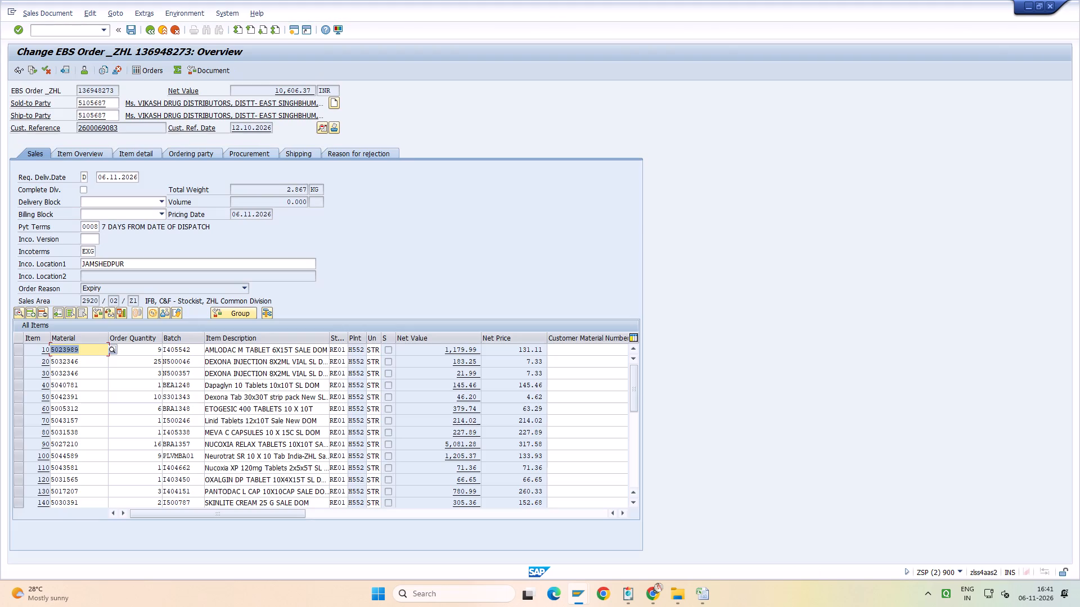
# Review the order's complete item list, checking materials, quantities, batches and net values against the claim.
pyautogui.press('pagedown')
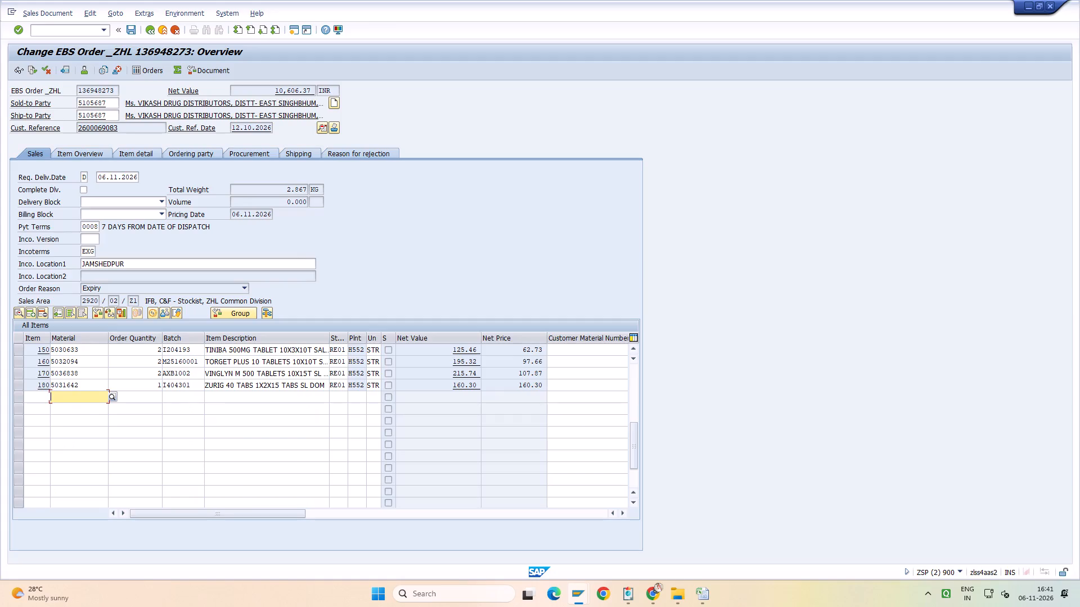
pyautogui.hotkey('alt', 'Tab')
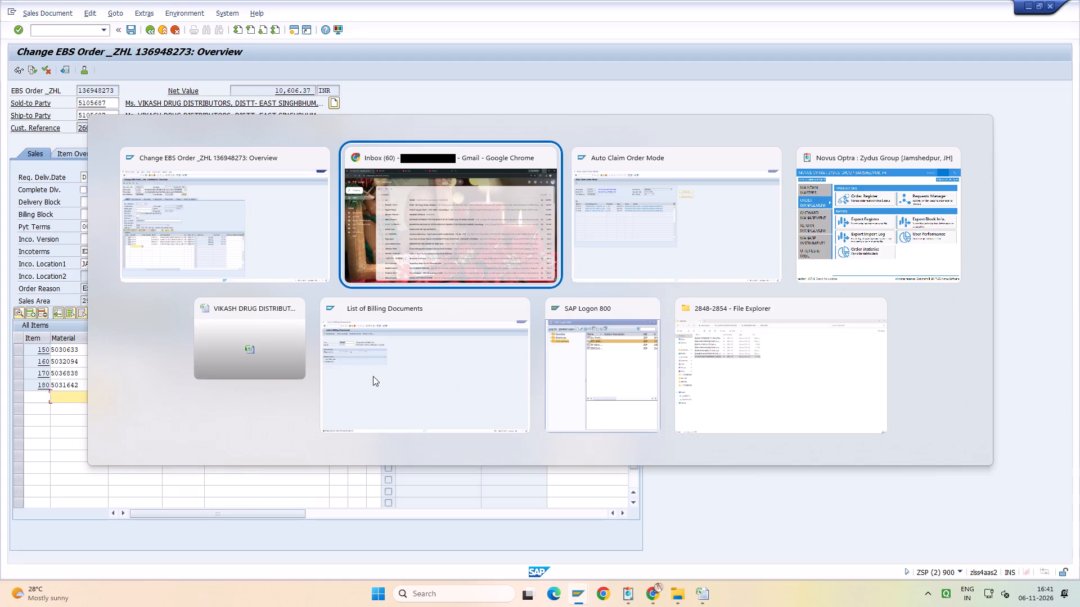
pyautogui.hotkey('alt', 'Tab')
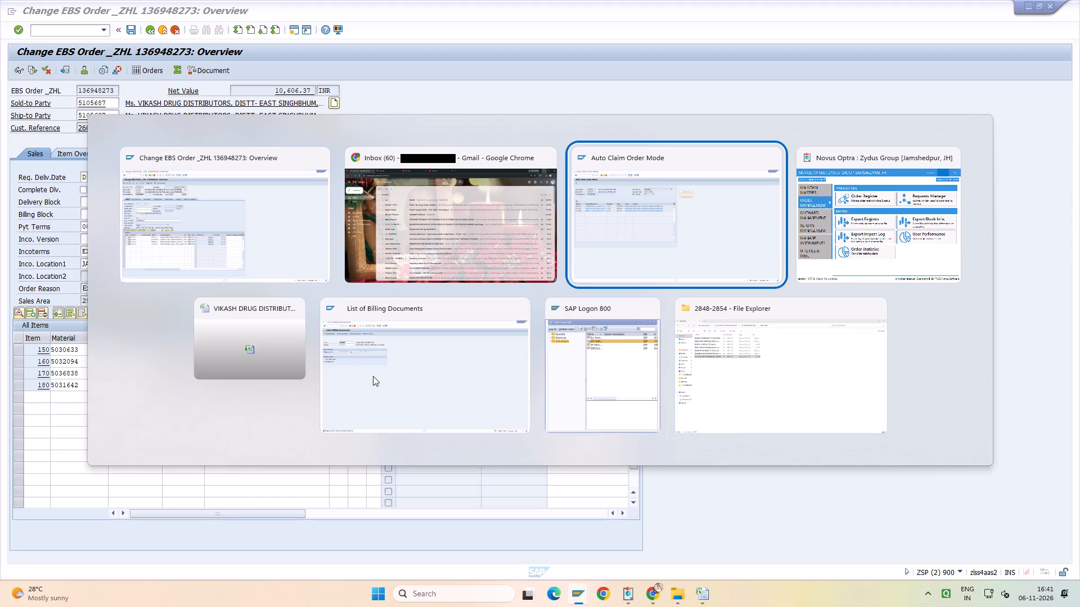
pyautogui.hotkey('alt', 'Left')
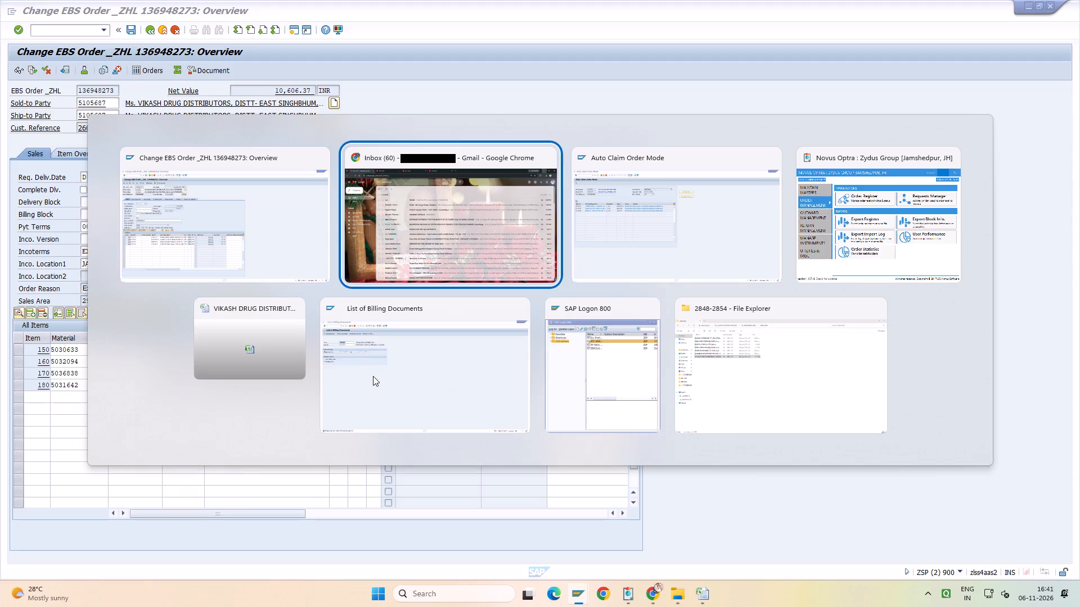
pyautogui.hotkey('alt', 'Left')
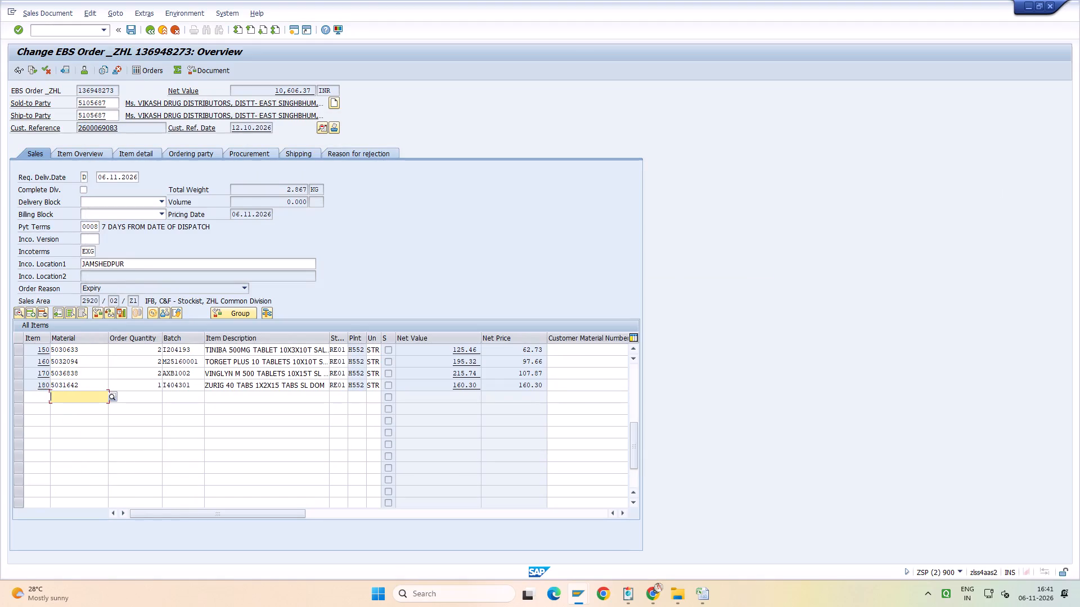
pyautogui.press('pageup')
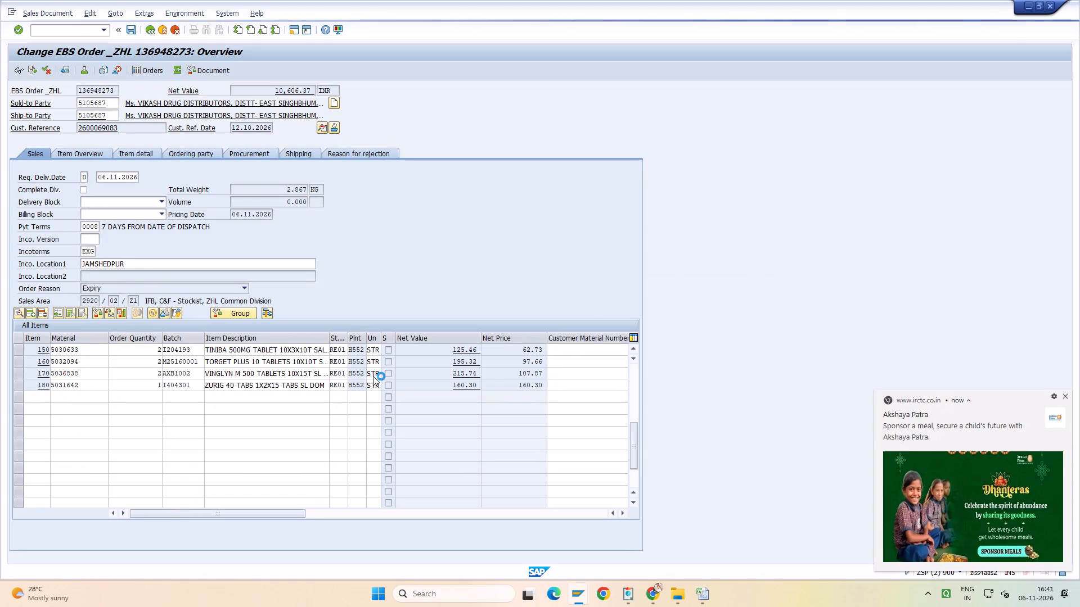
pyautogui.click(1064, 396)
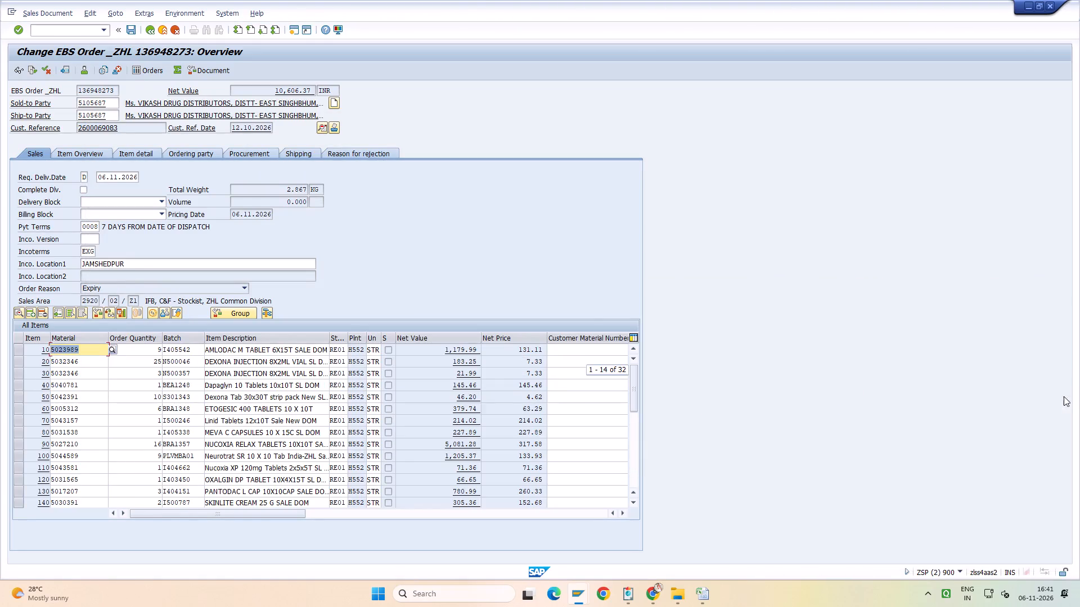
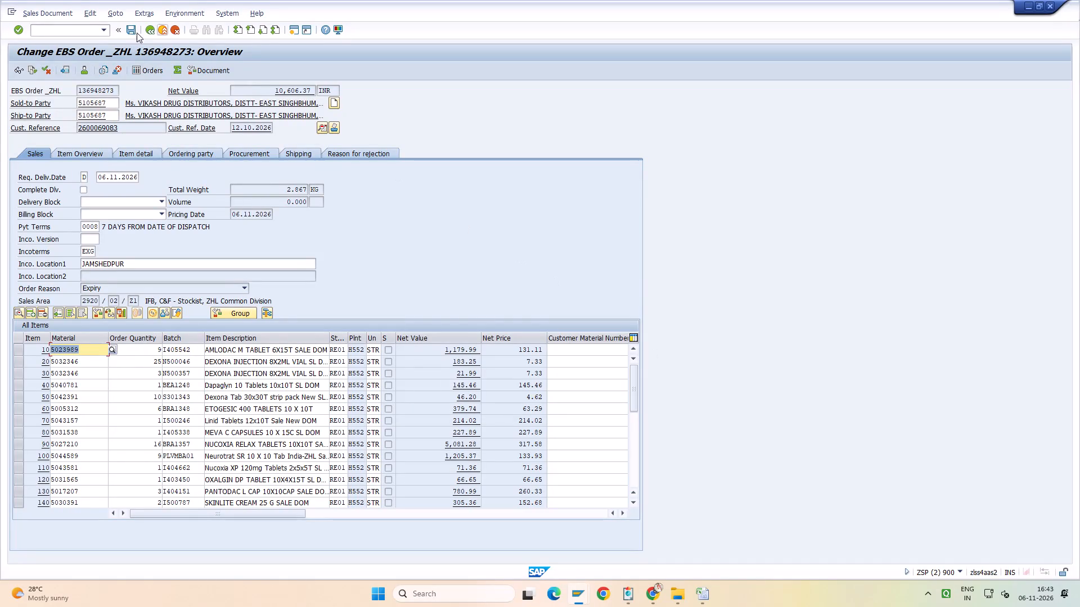
pyautogui.click(102, 29)
pyautogui.click(99, 46)
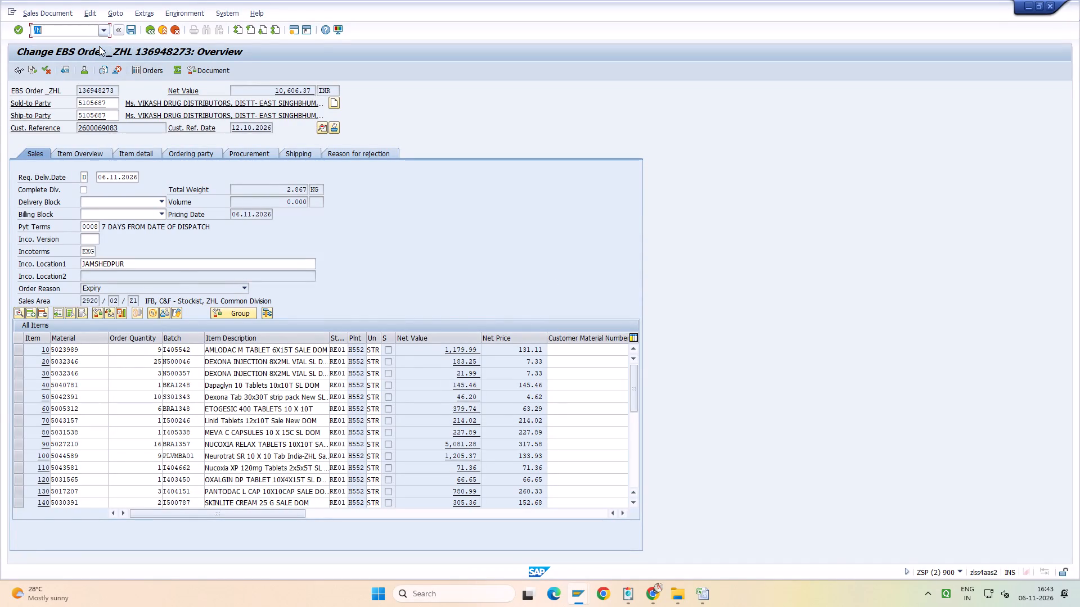
pyautogui.press('Return')
pyautogui.press('Return')
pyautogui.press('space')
pyautogui.press('Down')
pyautogui.press('Return')
pyautogui.press('Tab')
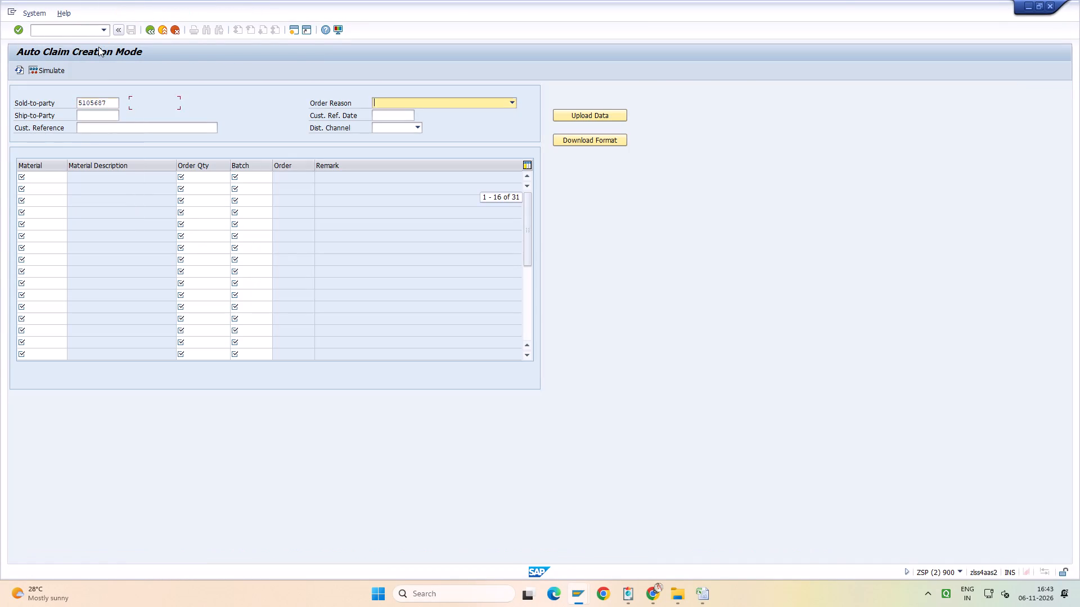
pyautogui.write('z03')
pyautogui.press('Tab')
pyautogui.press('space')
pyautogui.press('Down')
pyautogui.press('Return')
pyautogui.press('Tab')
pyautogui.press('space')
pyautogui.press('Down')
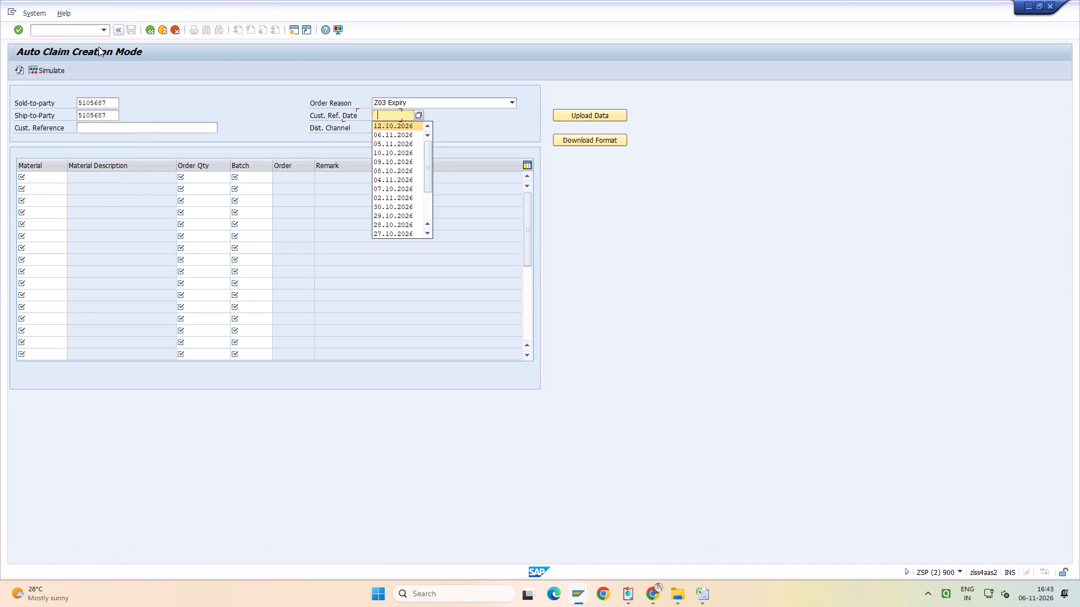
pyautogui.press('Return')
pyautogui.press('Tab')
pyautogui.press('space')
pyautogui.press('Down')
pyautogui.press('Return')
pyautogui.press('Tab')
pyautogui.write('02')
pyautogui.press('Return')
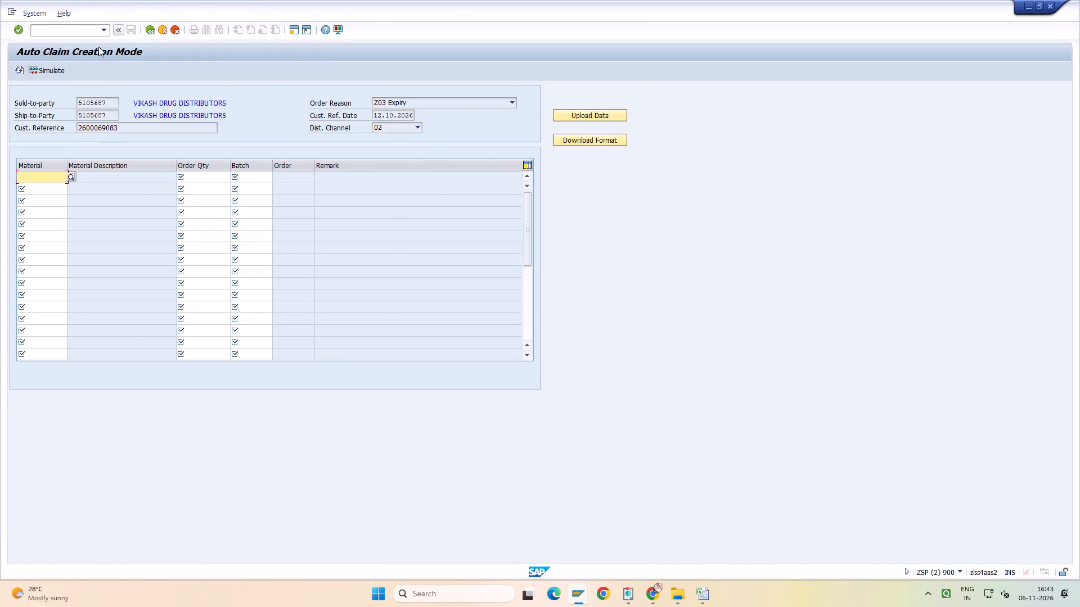
# Copy the NUCOXIA PG SALE row (5036408, quantity 7, batch 25S2GTB763) from the Excel claim sheet into the new claim's first line.
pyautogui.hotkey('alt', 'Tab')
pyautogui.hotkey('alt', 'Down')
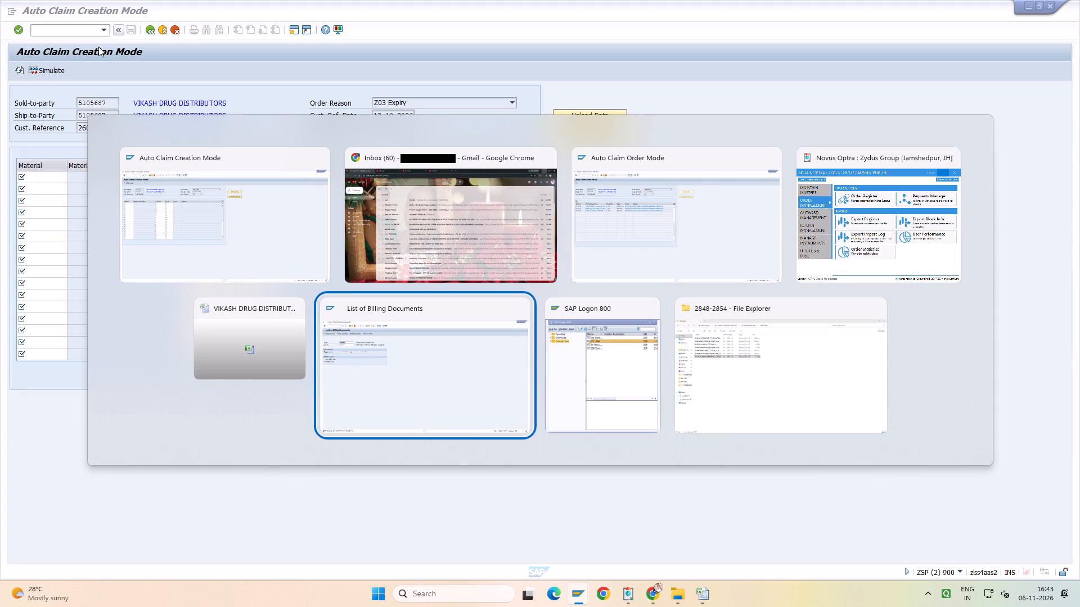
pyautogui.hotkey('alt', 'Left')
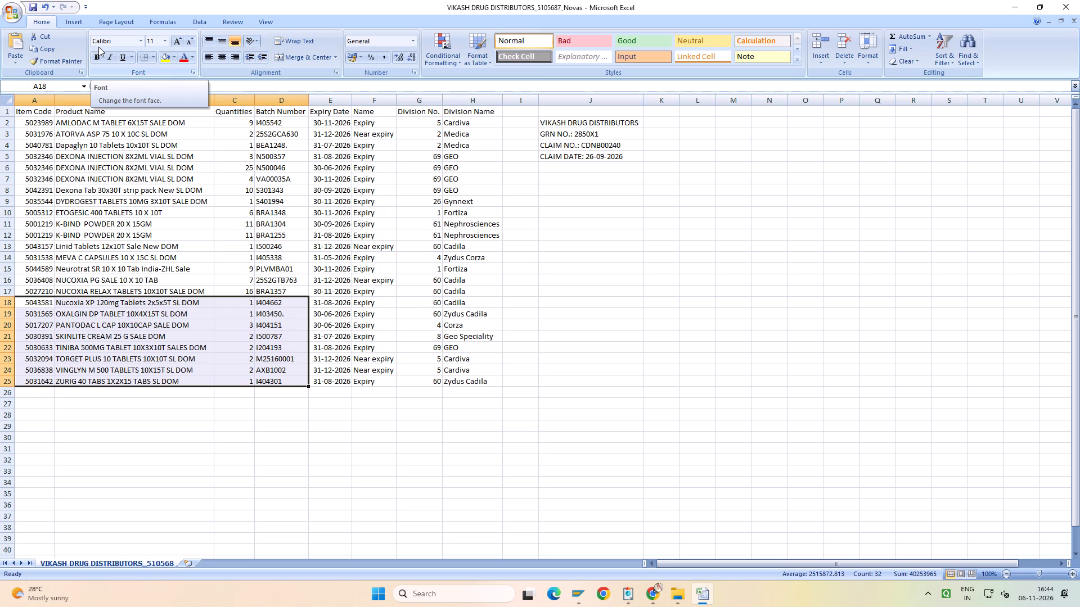
pyautogui.click(88, 337)
pyautogui.scroll(3, 83, 310)
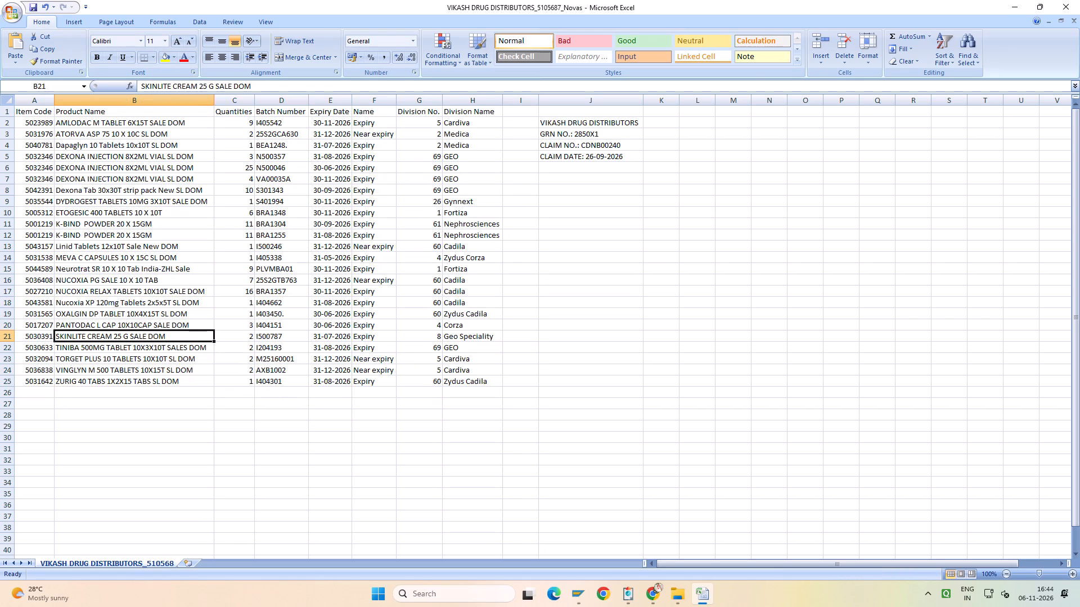
pyautogui.moveTo(38, 280); pyautogui.dragTo(268, 279)
pyautogui.hotkey('ctrl', 'c')
pyautogui.hotkey('alt', 'Tab')
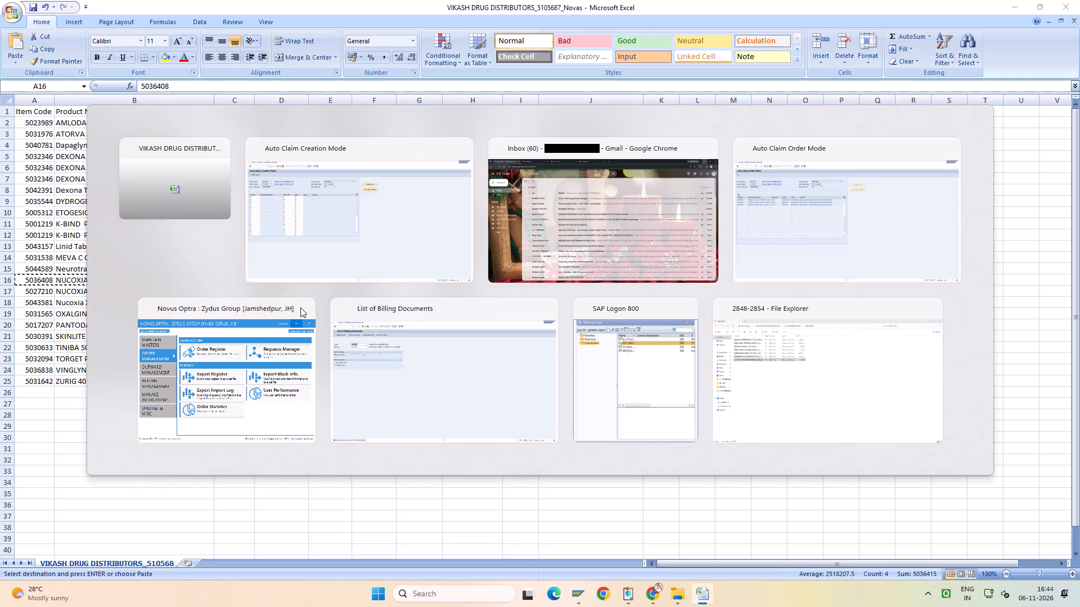
pyautogui.hotkey('alt', 'Tab')
pyautogui.hotkey('ctrl', 'v')
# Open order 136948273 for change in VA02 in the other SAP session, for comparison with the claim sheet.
pyautogui.click(709, 590)
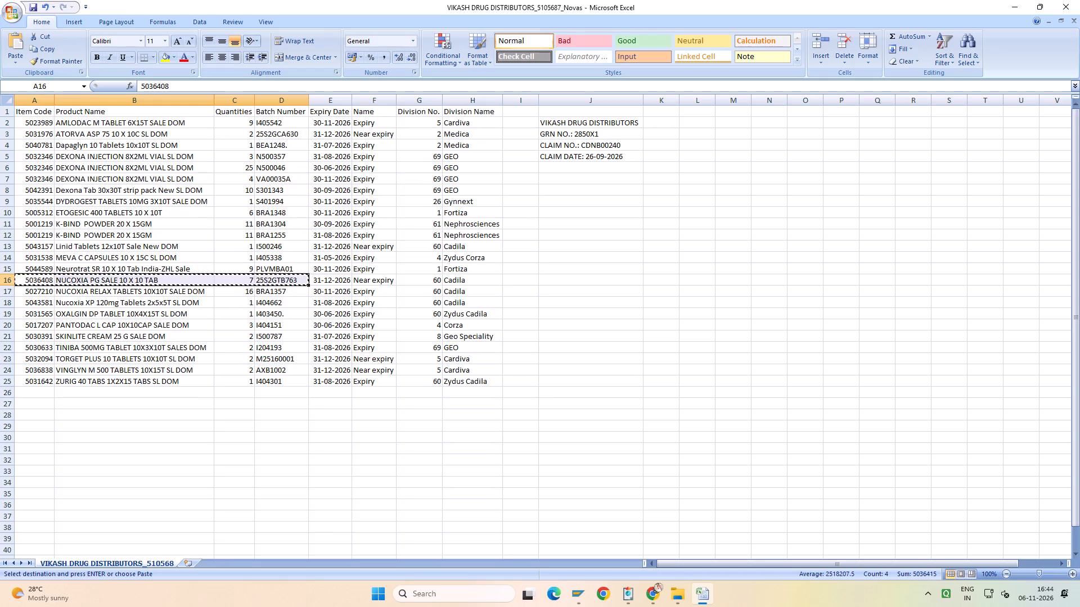
pyautogui.hotkey('alt', 'Tab')
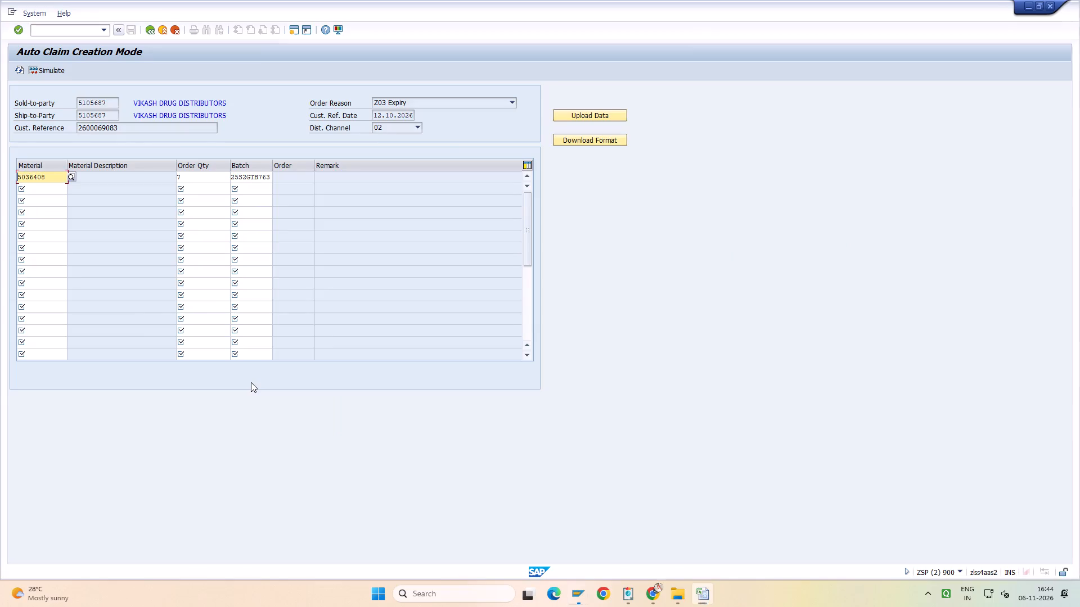
pyautogui.hotkey('alt', 'Tab')
pyautogui.hotkey('alt', 'Tab')
pyautogui.hotkey('alt', 'Tab')
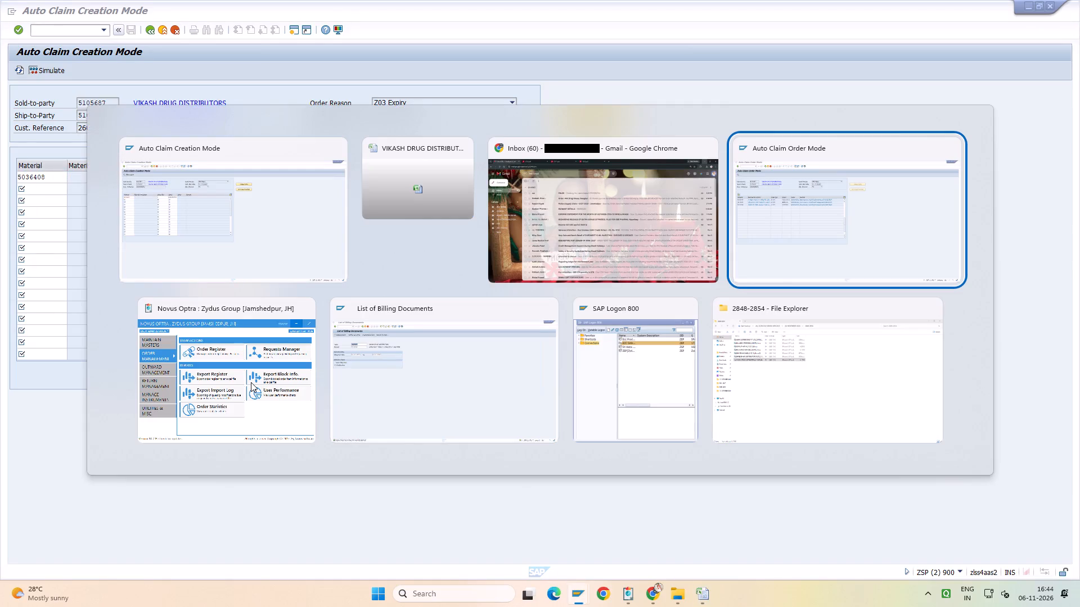
pyautogui.hotkey('alt', 'Tab')
pyautogui.hotkey('alt', 'Tab')
pyautogui.hotkey('alt', 'Up')
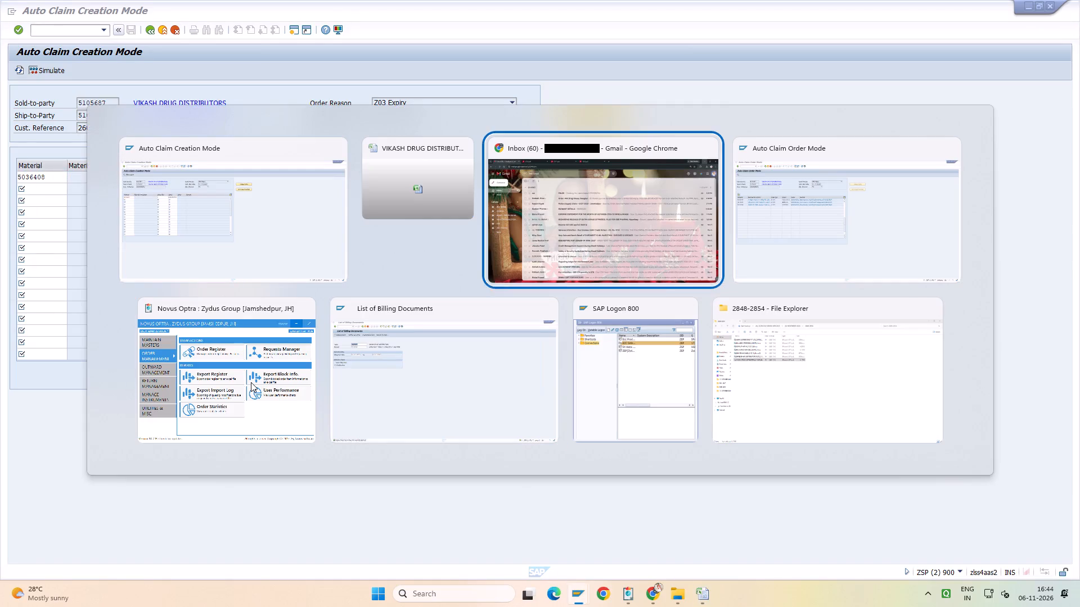
pyautogui.hotkey('alt', 'Right')
pyautogui.hotkey('alt', 'Right')
pyautogui.hotkey('alt', 'Left')
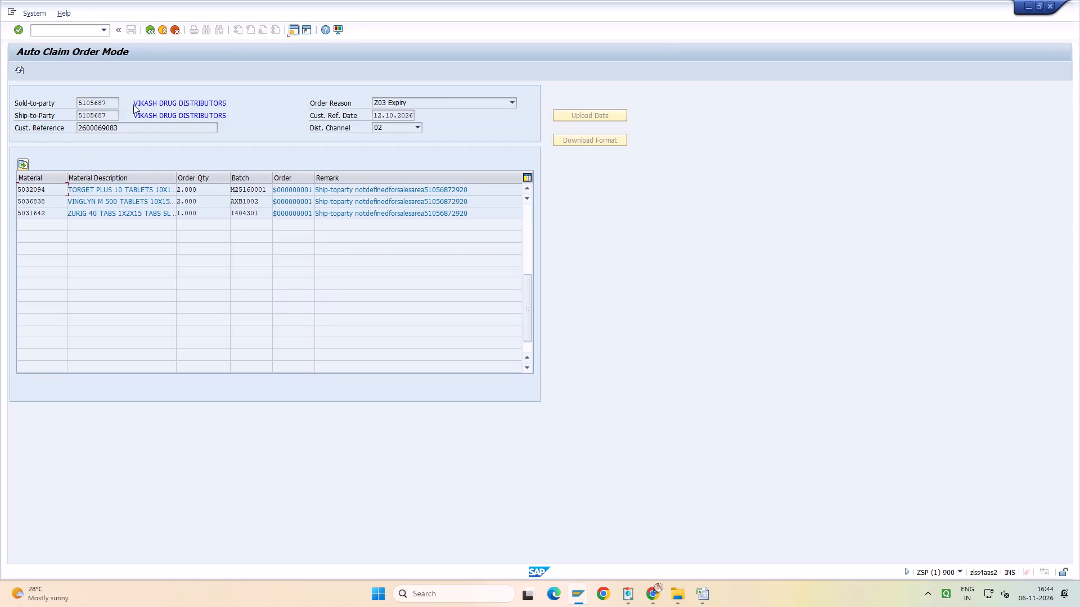
pyautogui.click(105, 33)
pyautogui.click(100, 47)
pyautogui.press('Return')
pyautogui.press('Return')
pyautogui.press('Return')
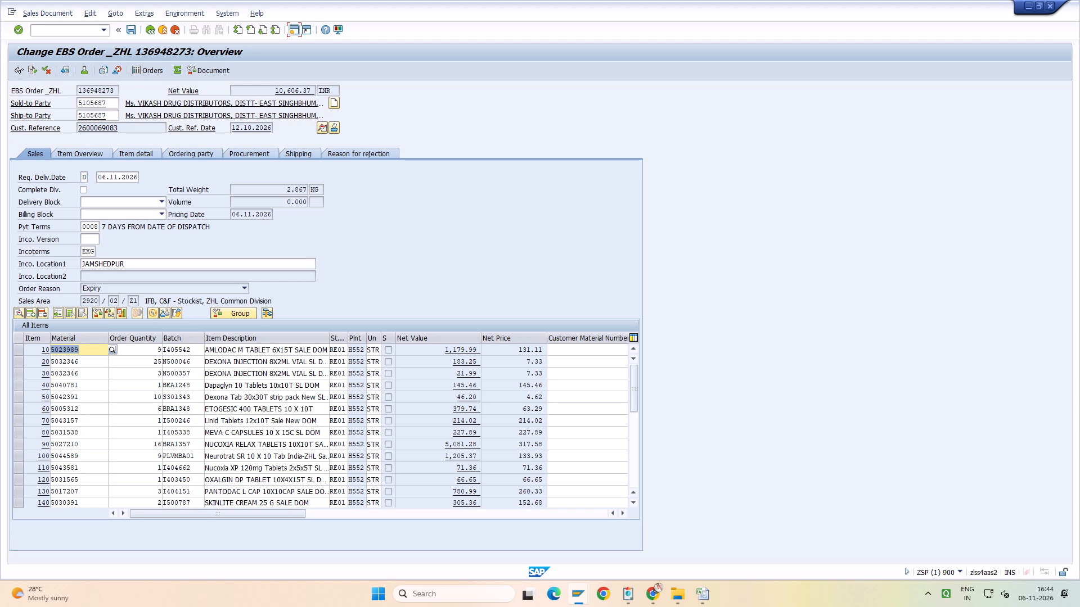
# Copy the DEXONA INJECTION row (5032346, quantity 4, batch VA00035A) from the Excel claim sheet into the new claim's second line.
pyautogui.hotkey('alt', 'Tab')
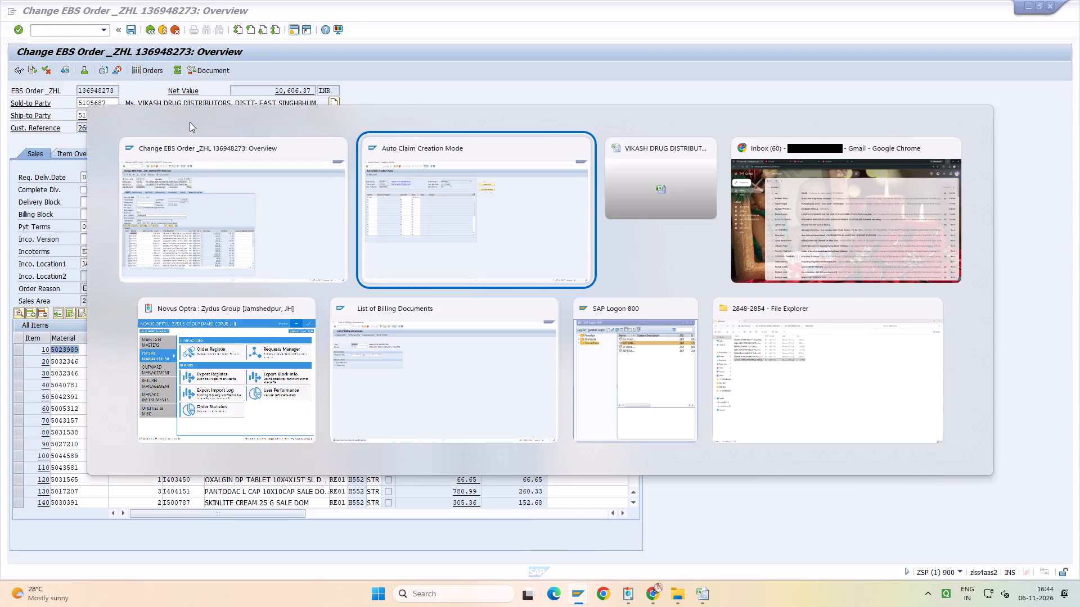
pyautogui.hotkey('alt', 'Tab')
pyautogui.hotkey('alt', 'Tab')
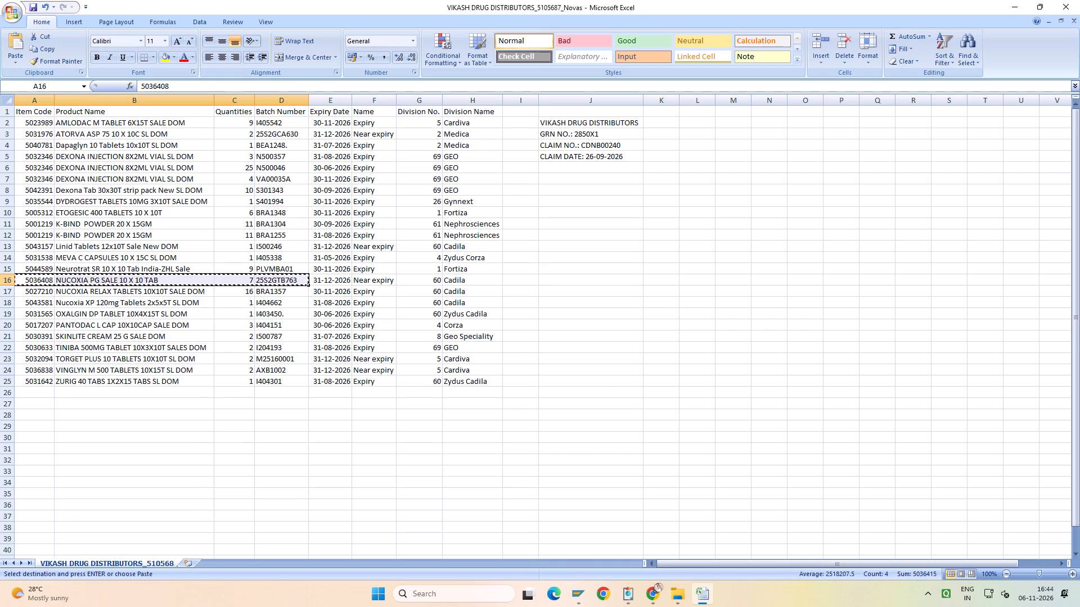
pyautogui.scroll(3, 116, 279)
pyautogui.moveTo(42, 181); pyautogui.dragTo(254, 180)
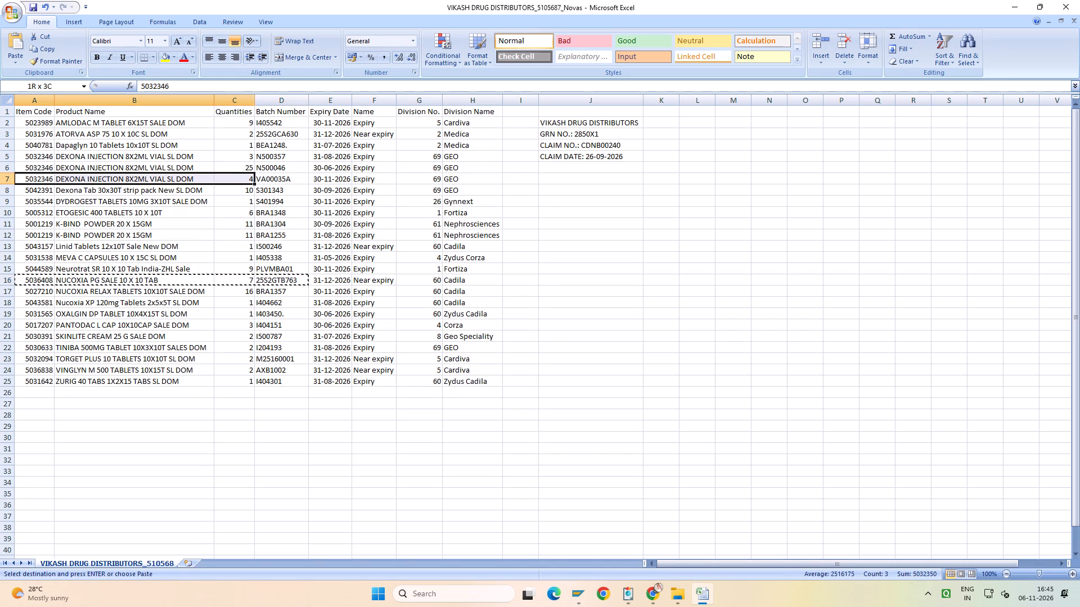
pyautogui.moveTo(254, 180); pyautogui.dragTo(277, 179)
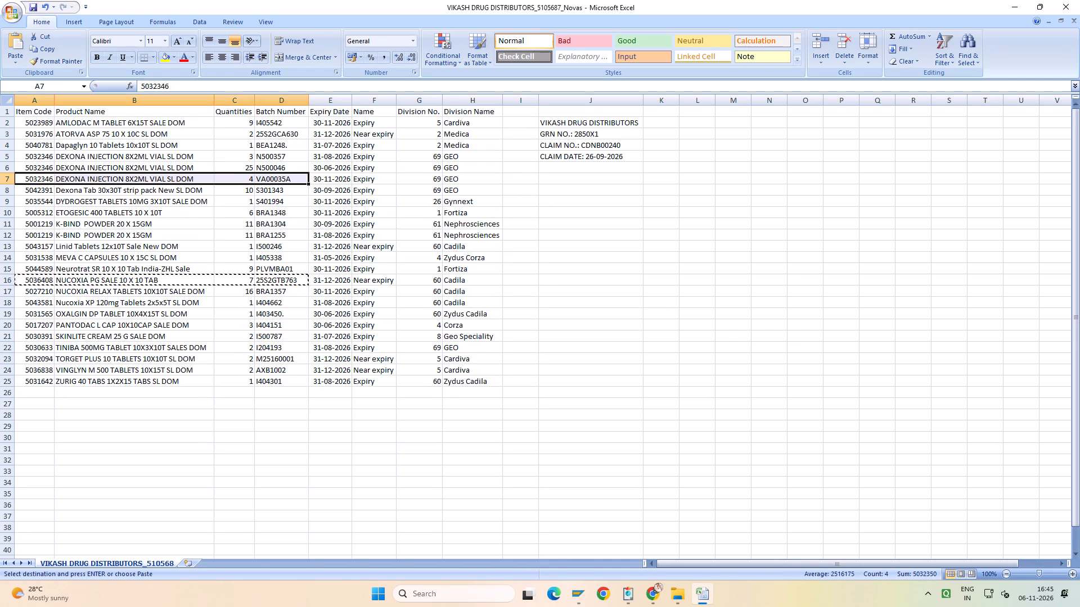
pyautogui.hotkey('ctrl', 'c')
pyautogui.hotkey('alt', 'Tab')
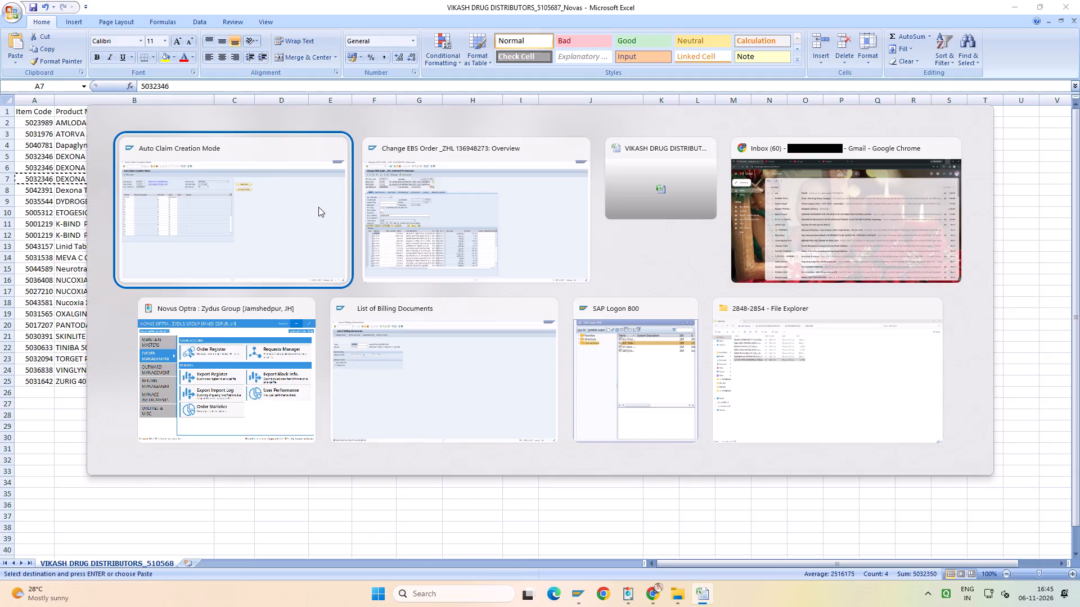
pyautogui.click(52, 189)
pyautogui.hotkey('ctrl', 'v')
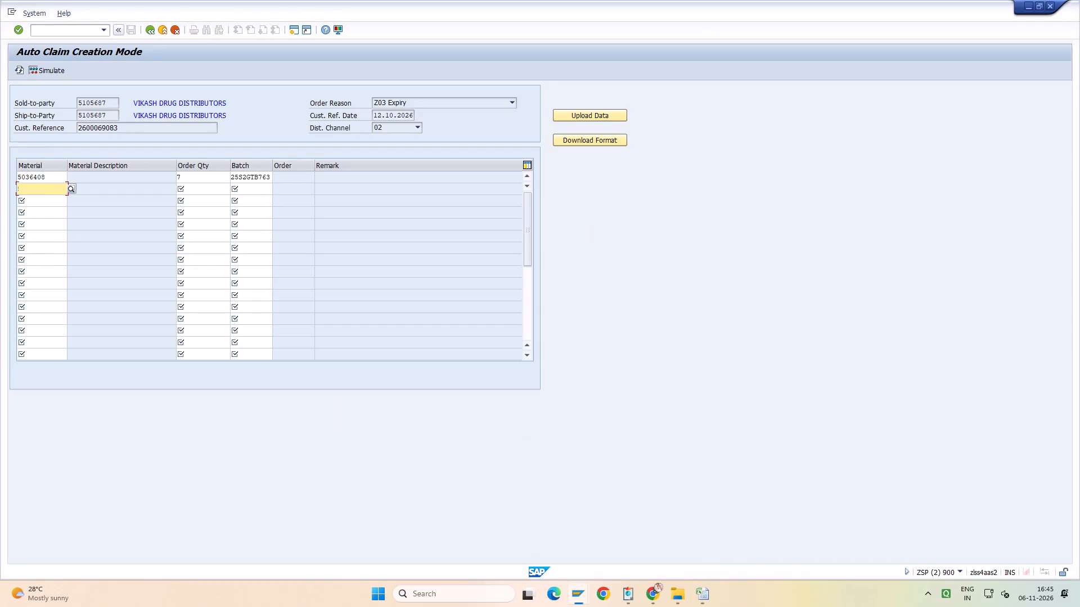
# Copy the ATORVA ASP 75 row (5031976, quantity 2, batch 25S2GCA630) from Excel into the new claim's third line and validate the entries.
pyautogui.click(701, 592)
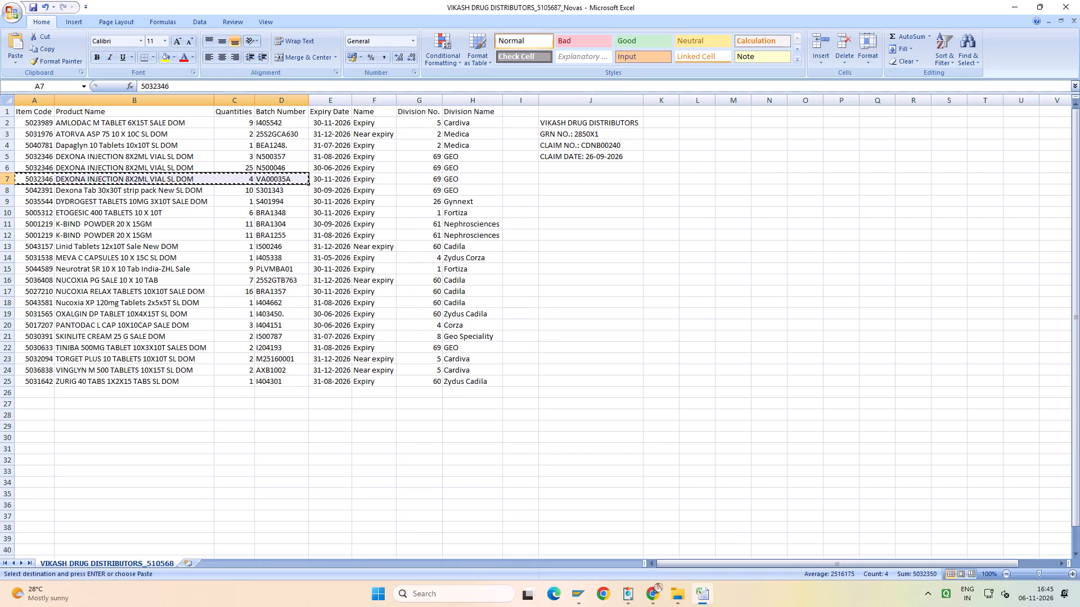
pyautogui.hotkey('alt', 'Tab')
pyautogui.hotkey('alt', 'Tab')
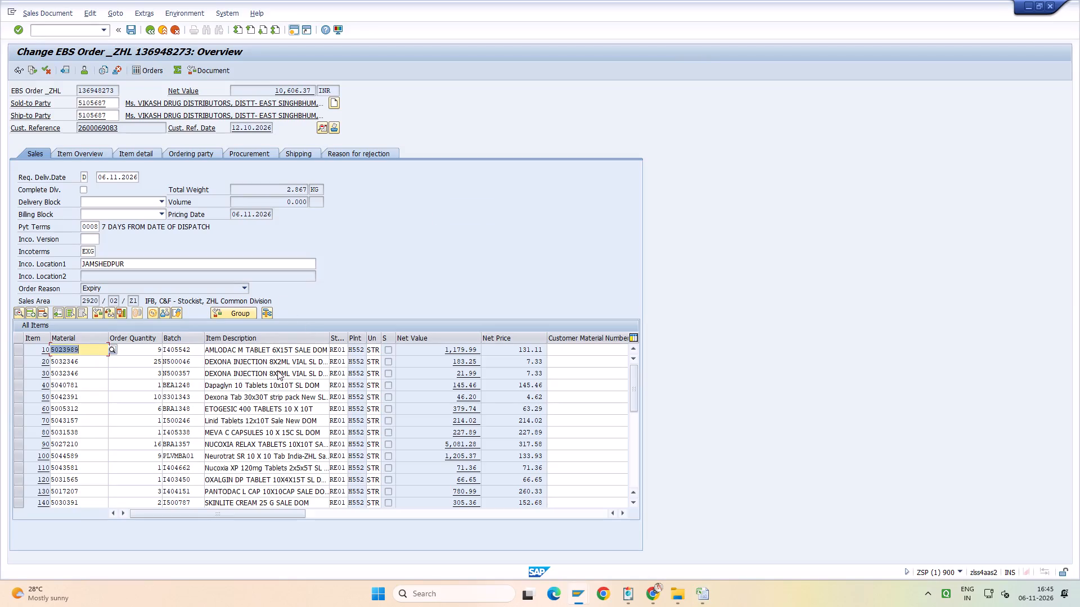
pyautogui.hotkey('alt', 'Tab')
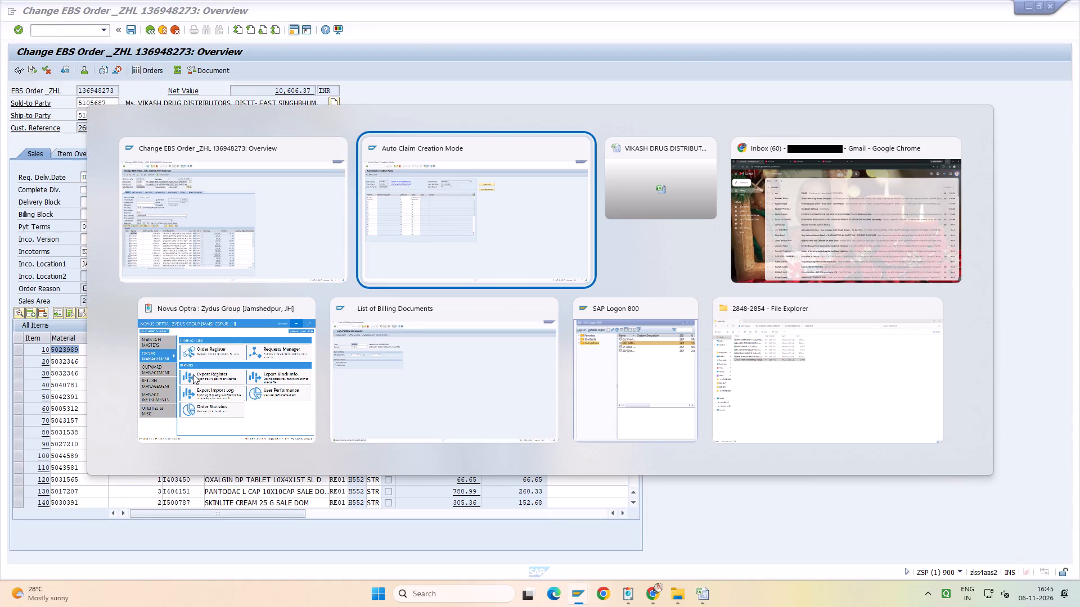
pyautogui.hotkey('alt', 'Right')
pyautogui.scroll(3, 229, 310)
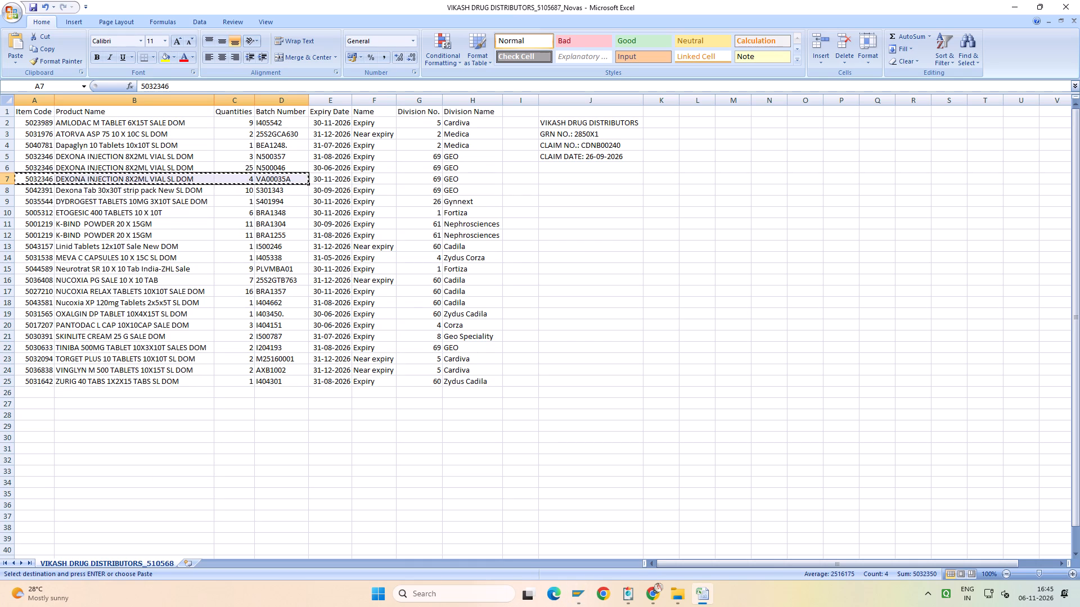
pyautogui.moveTo(44, 133); pyautogui.dragTo(275, 130)
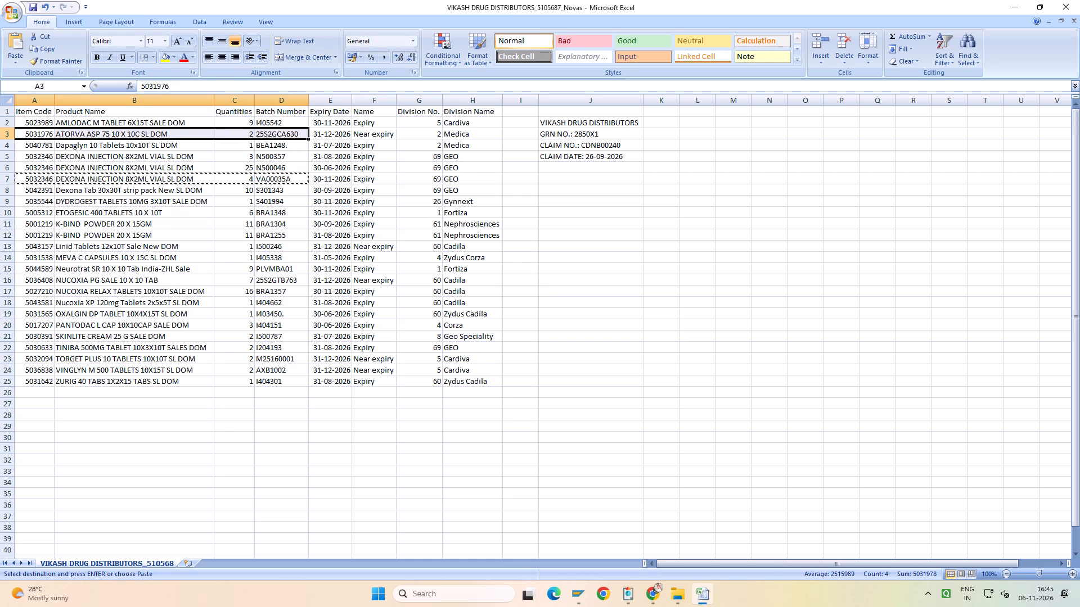
pyautogui.hotkey('ctrl', 'c')
pyautogui.hotkey('alt', 'Tab')
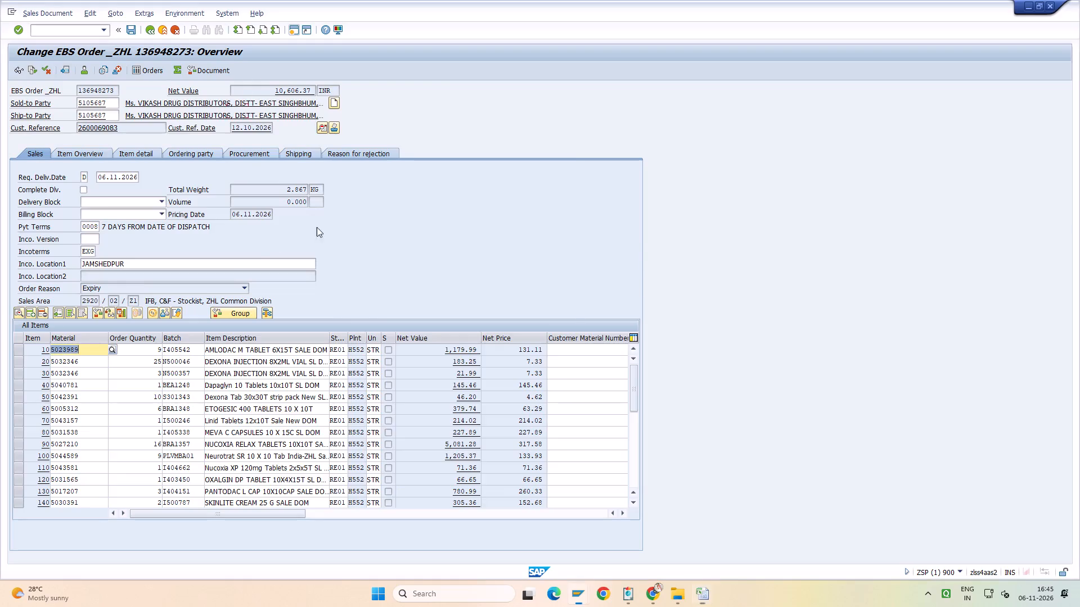
pyautogui.hotkey('alt', 'Tab')
pyautogui.hotkey('alt', 'Tab')
pyautogui.hotkey('alt', 'Left')
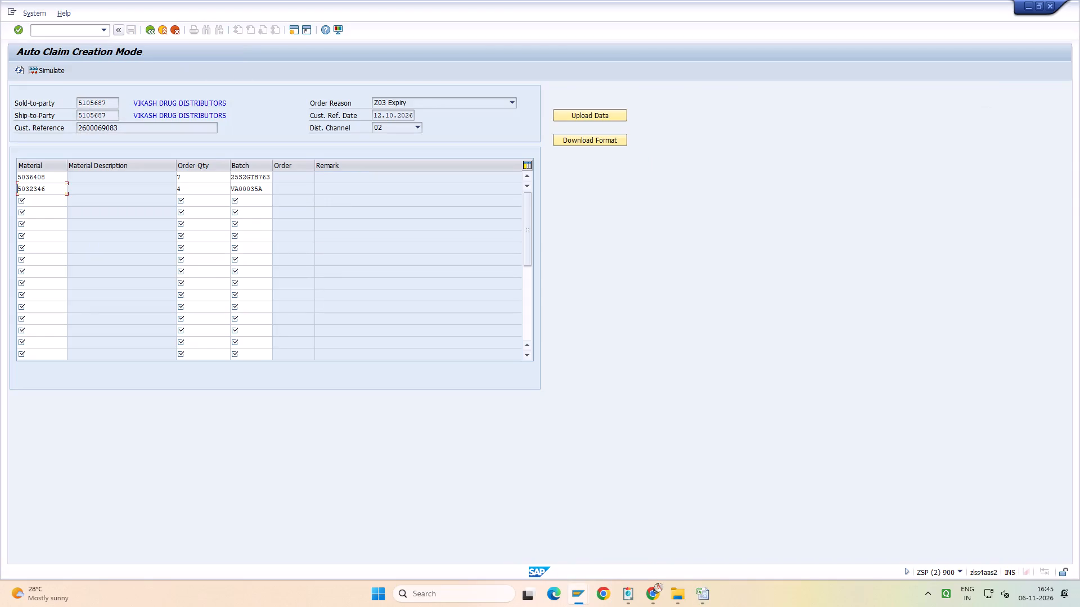
pyautogui.click(54, 200)
pyautogui.hotkey('ctrl', 'v')
pyautogui.press('Return')
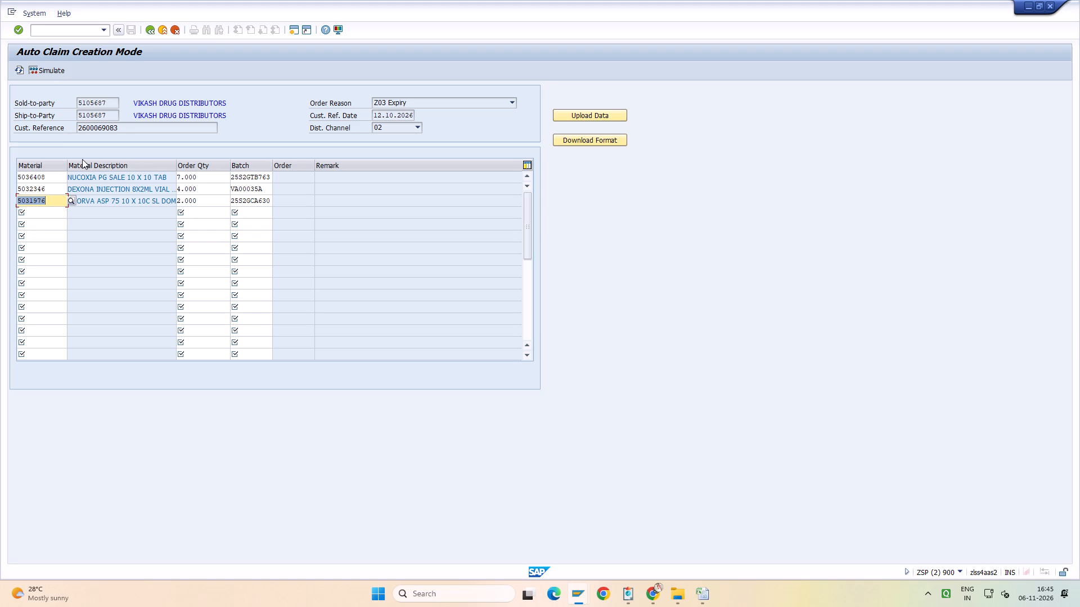
# Copy the new claim's three item lines as a block and paste them into the Excel claim sheet starting at cell I27.
pyautogui.hotkey('ctrl', 'y')
pyautogui.moveTo(49, 174); pyautogui.dragTo(251, 200)
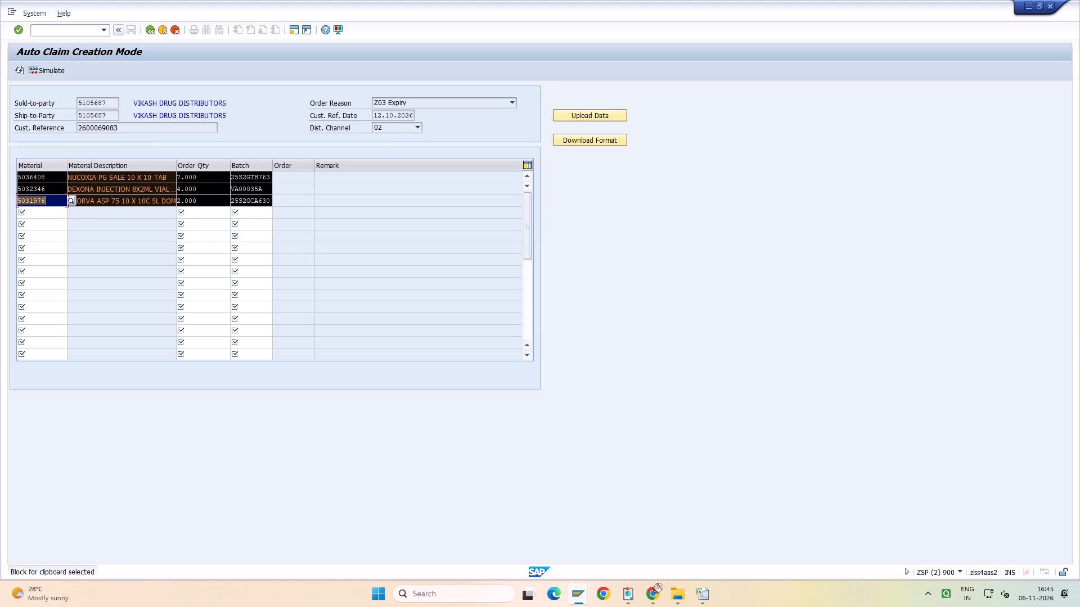
pyautogui.hotkey('ctrl', 'c')
pyautogui.click(708, 597)
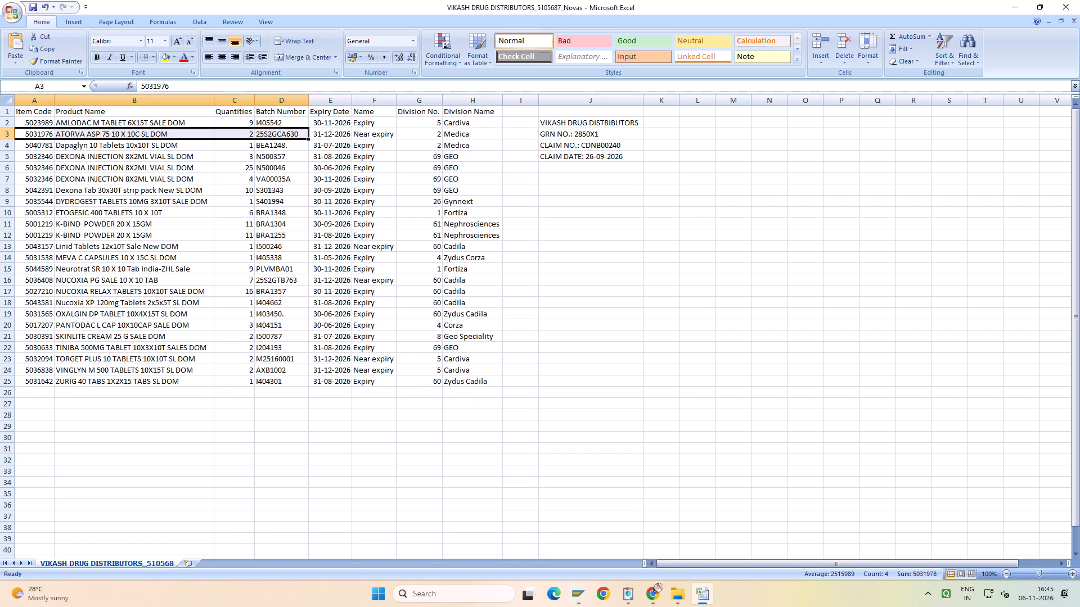
pyautogui.click(520, 407)
pyautogui.hotkey('ctrl', 'v')
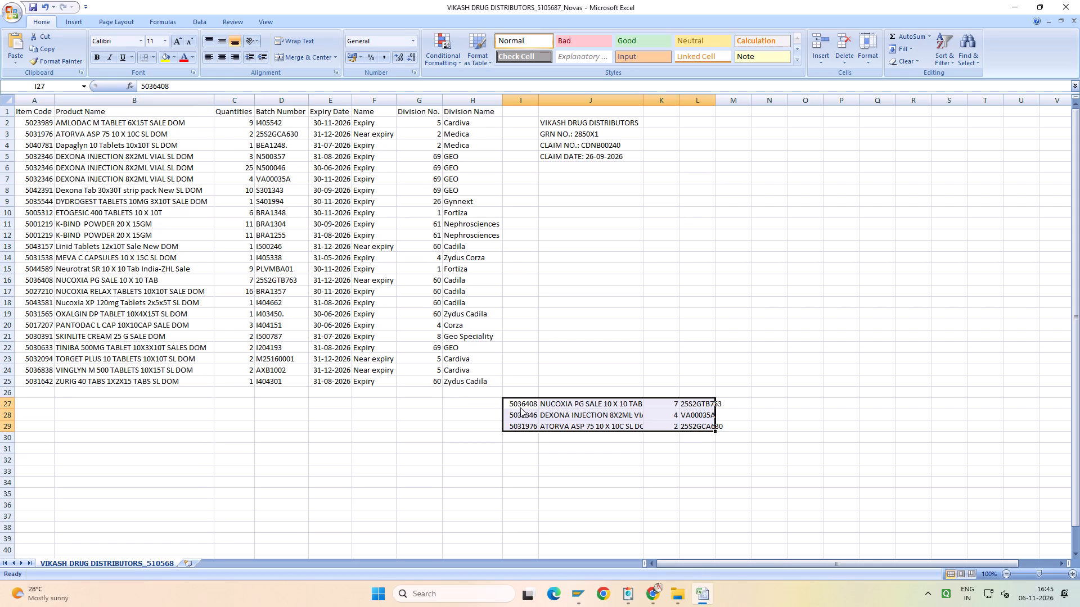
# Simulate the three-item claim in SAP, generate its claim order, and return to the overview of order 136948273.
pyautogui.click(576, 605)
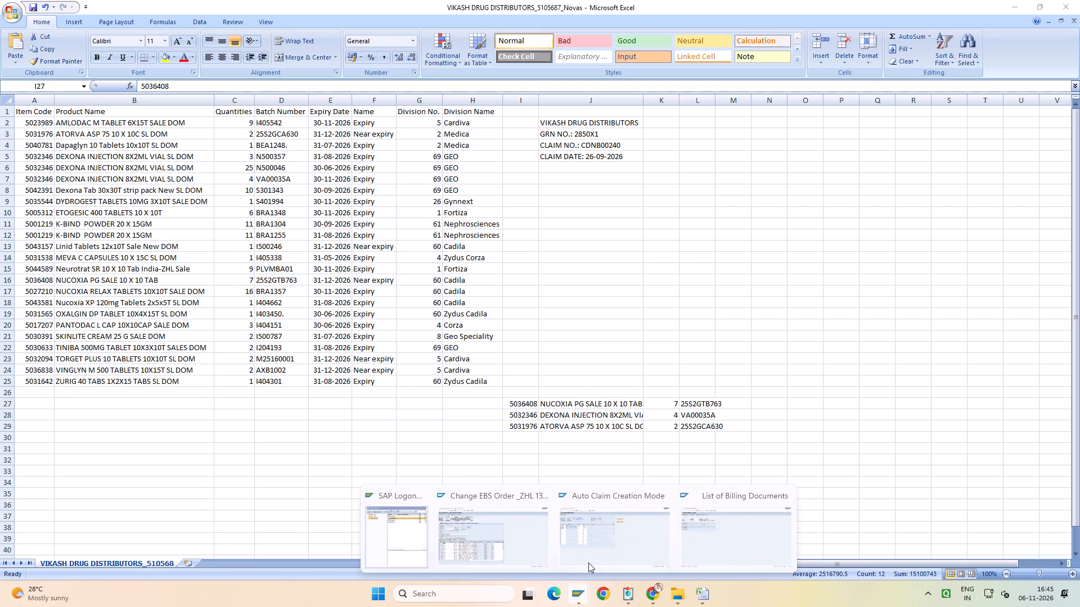
pyautogui.click(596, 543)
pyautogui.click(52, 74)
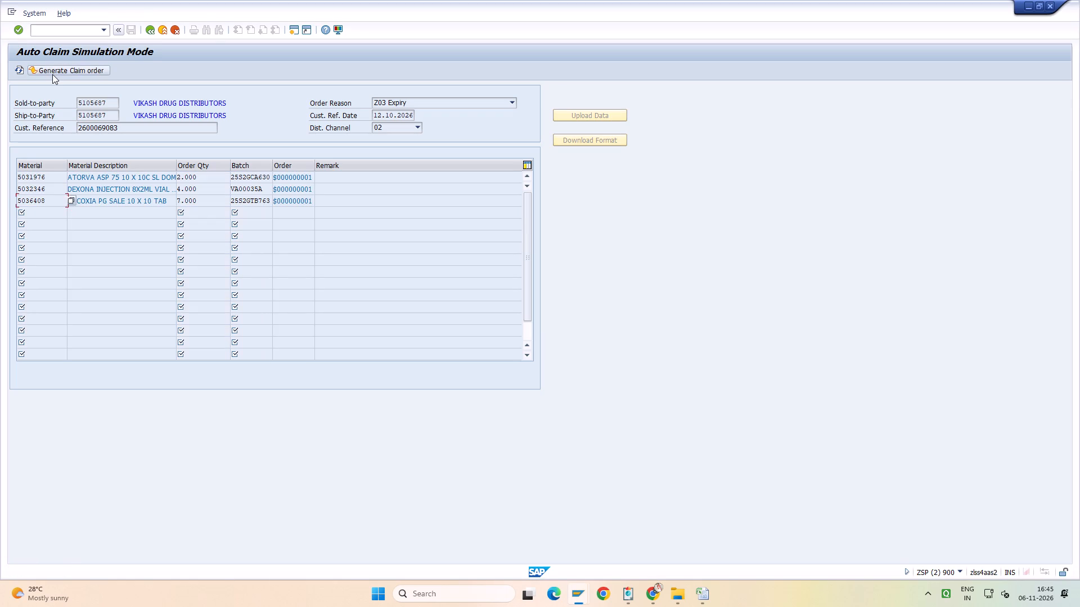
pyautogui.click(52, 74)
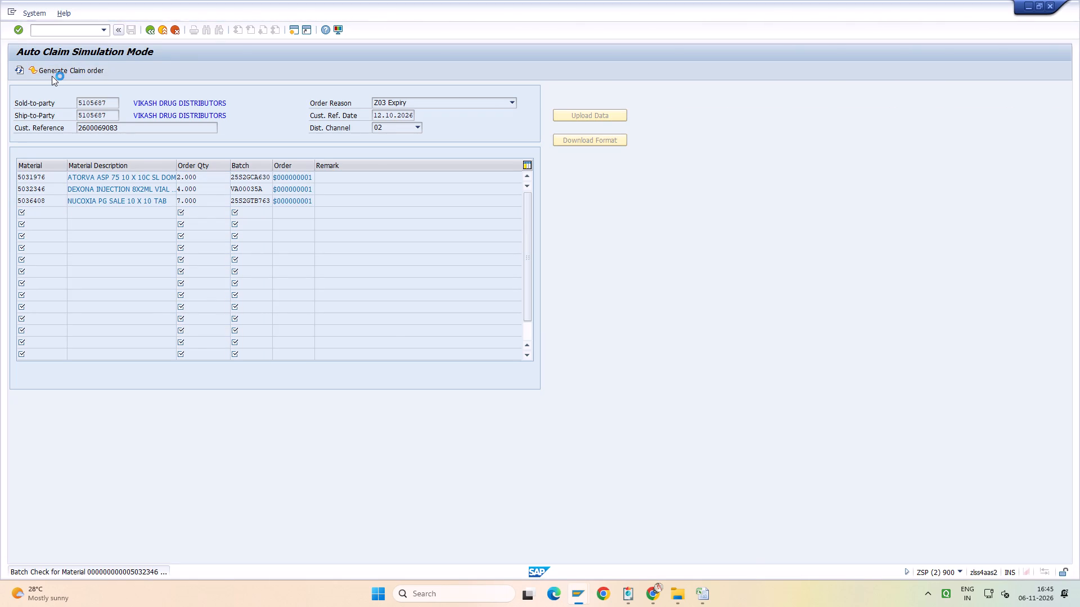
pyautogui.hotkey('alt', 'Tab')
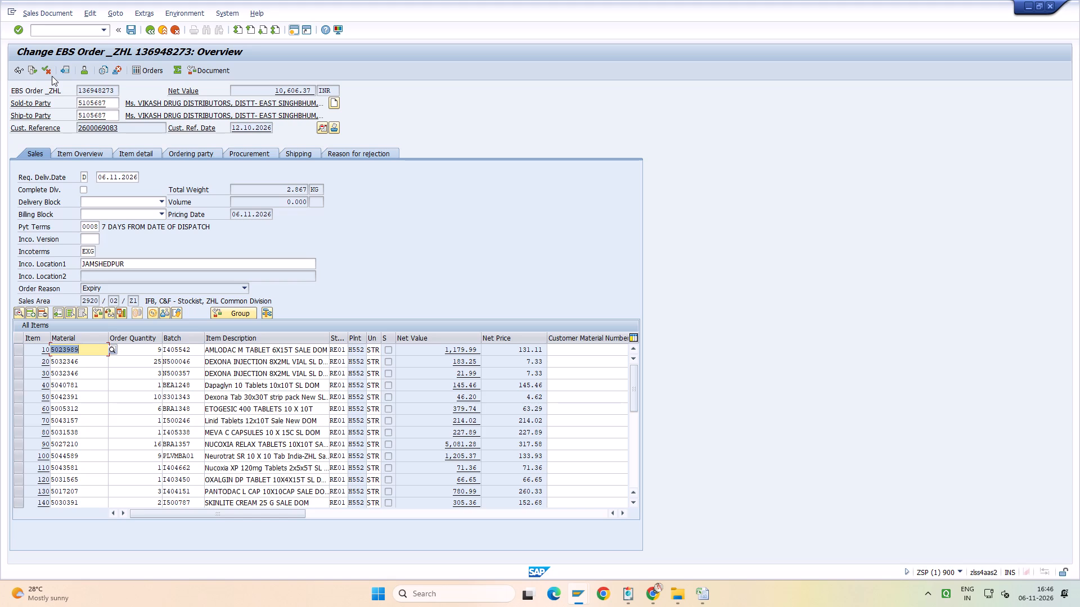
# Switch to Novus Optra and start a new order in the Order Register for customer SHREE SHYAM DRUG HOUSE, RANCHI.
pyautogui.click(628, 600)
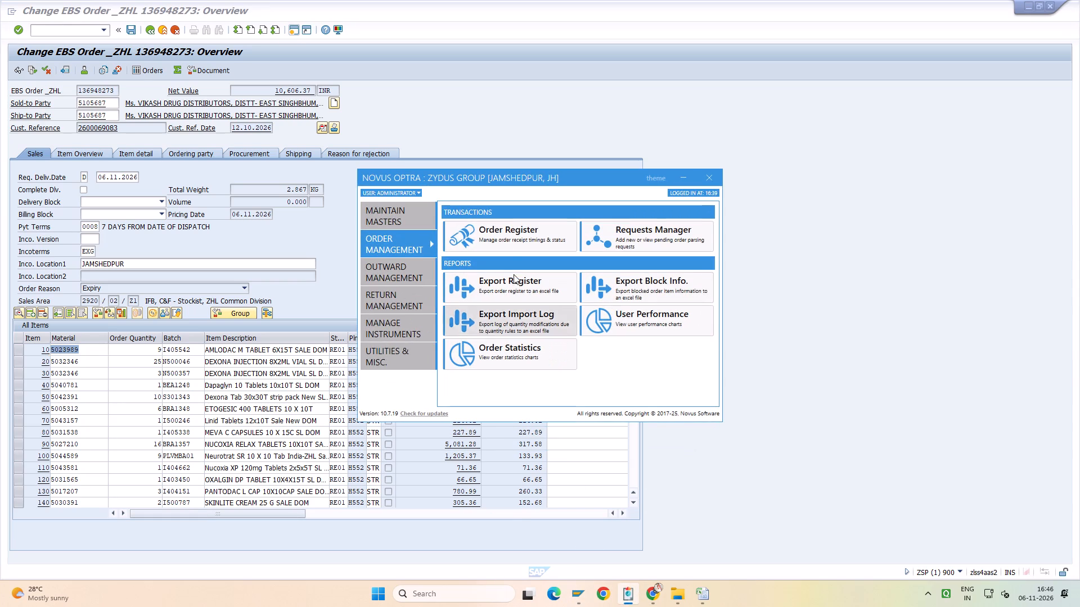
pyautogui.click(502, 227)
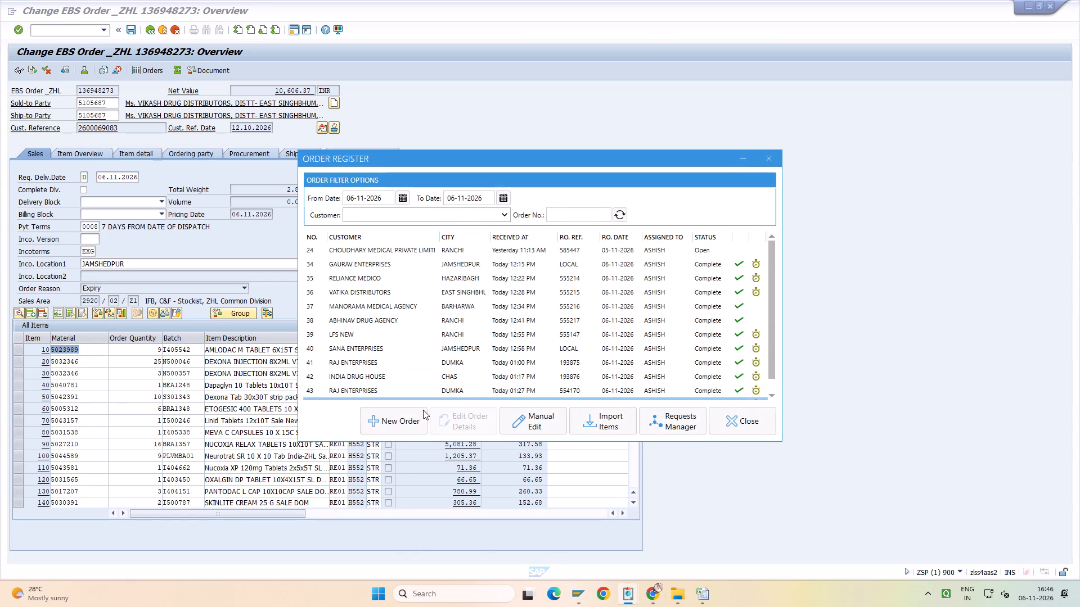
pyautogui.click(415, 419)
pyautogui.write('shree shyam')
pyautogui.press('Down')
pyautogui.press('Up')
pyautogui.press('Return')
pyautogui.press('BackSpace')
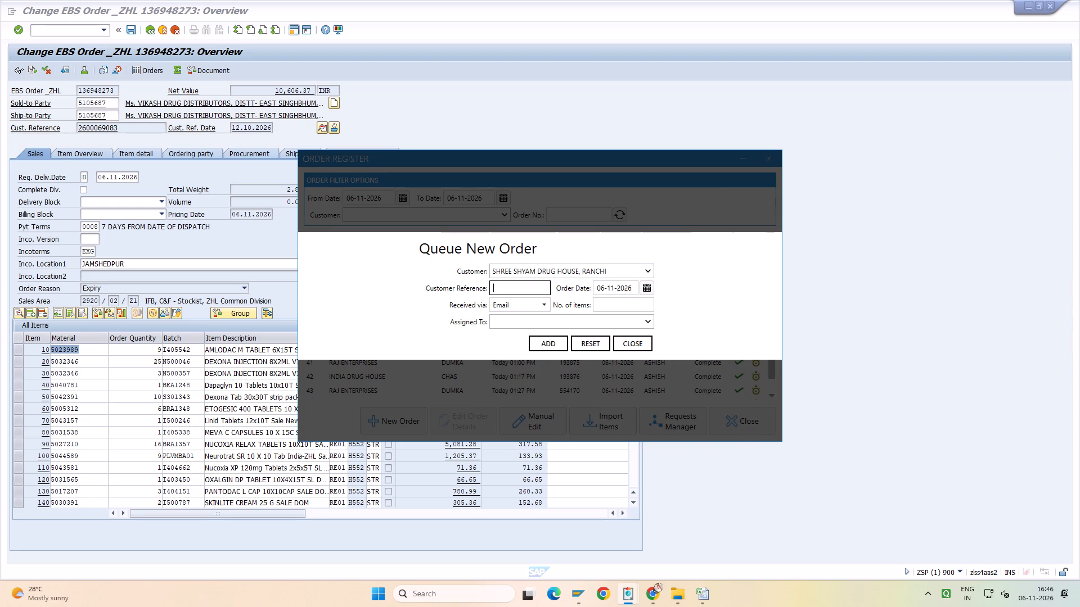
# Enter customer reference 885214 and 30 items, assign the order to ASHISH, and add it to the queue.
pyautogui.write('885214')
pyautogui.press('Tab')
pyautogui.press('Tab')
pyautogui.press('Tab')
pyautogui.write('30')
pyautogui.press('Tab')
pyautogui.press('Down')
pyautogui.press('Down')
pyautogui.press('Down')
pyautogui.click(562, 343)
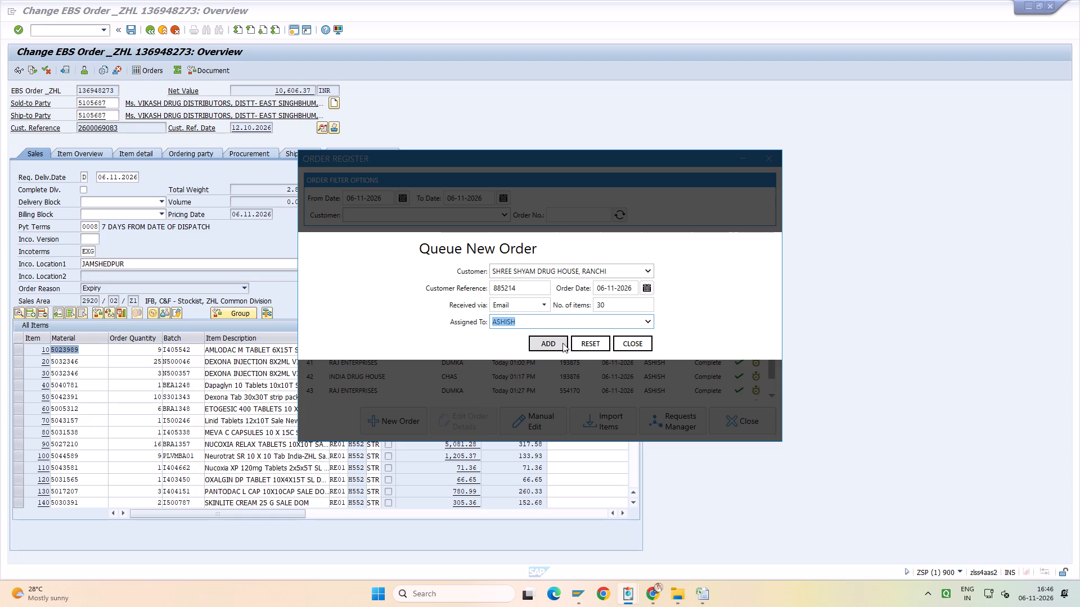
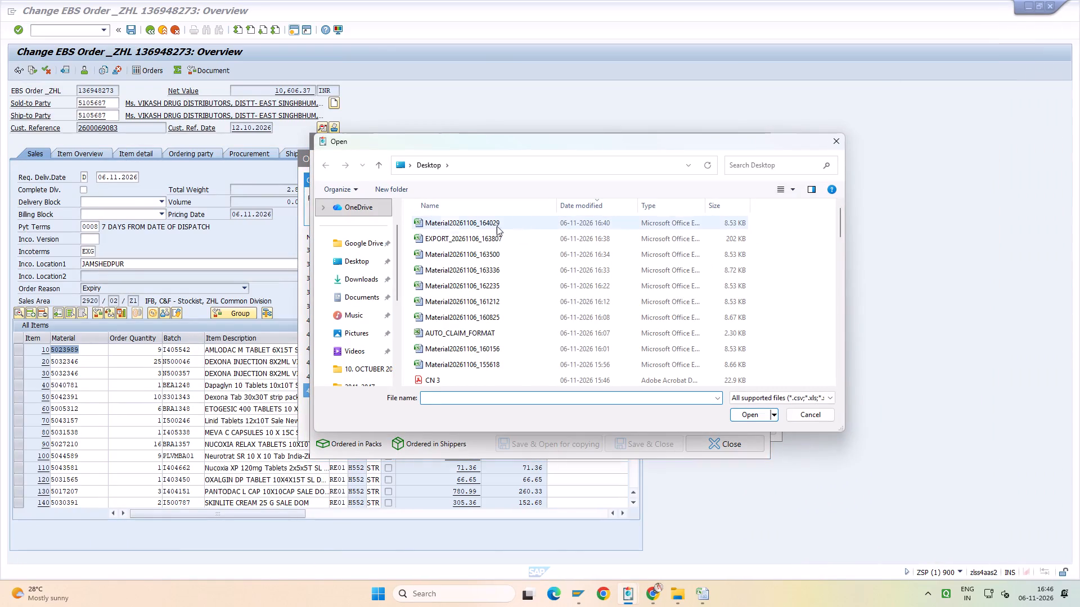
# Import the file PURCHASE_ORDER (88) from the Downloads folder as the order items for SHREE SHYAM DRUG HOUSE, RANCHI.
pyautogui.click(356, 277)
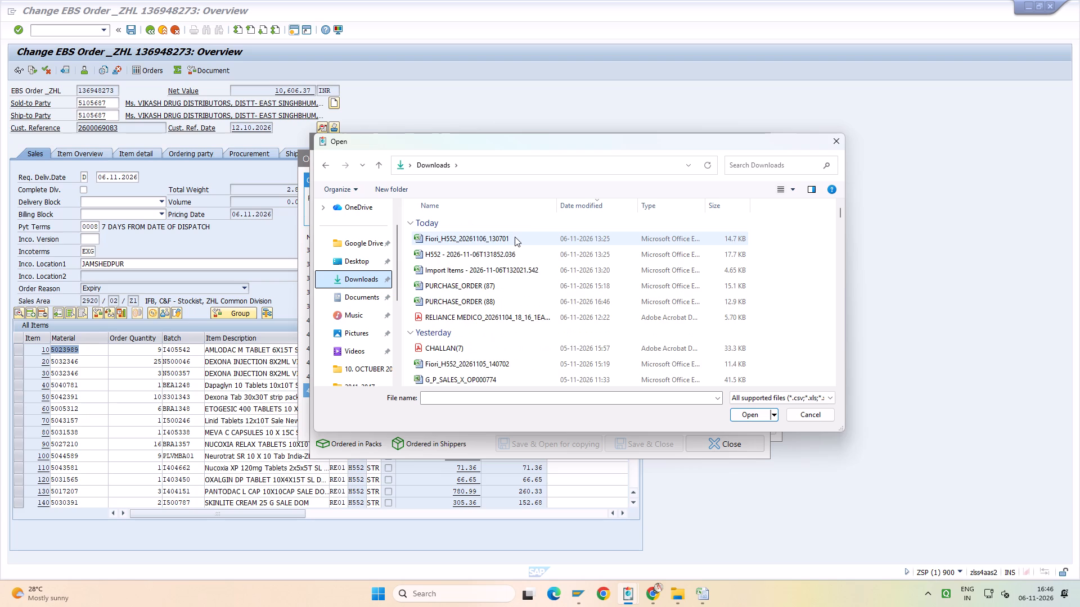
pyautogui.doubleClick(583, 237)
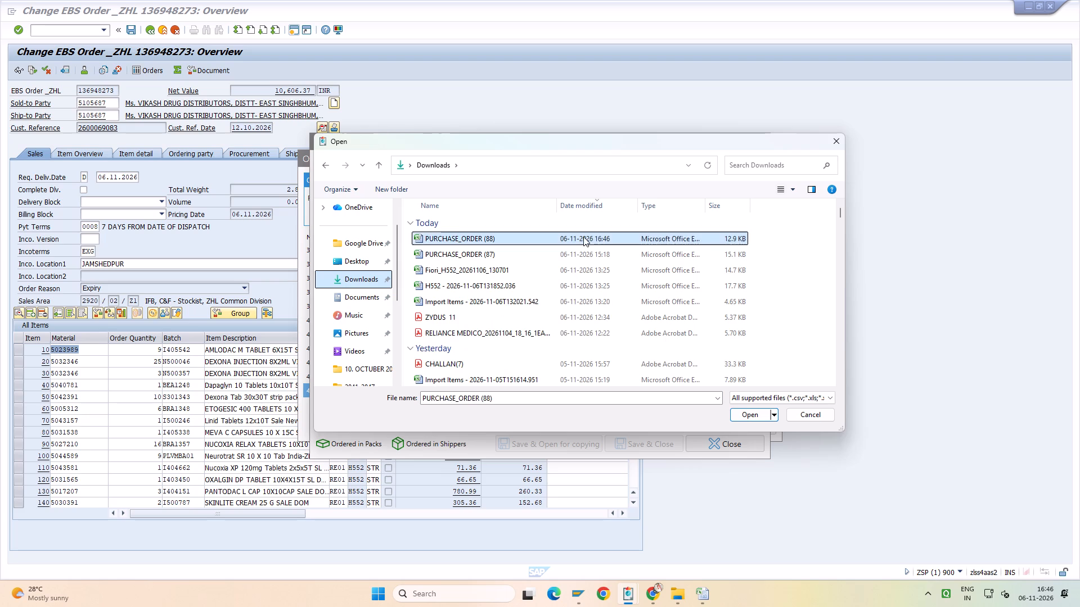
pyautogui.click(730, 227)
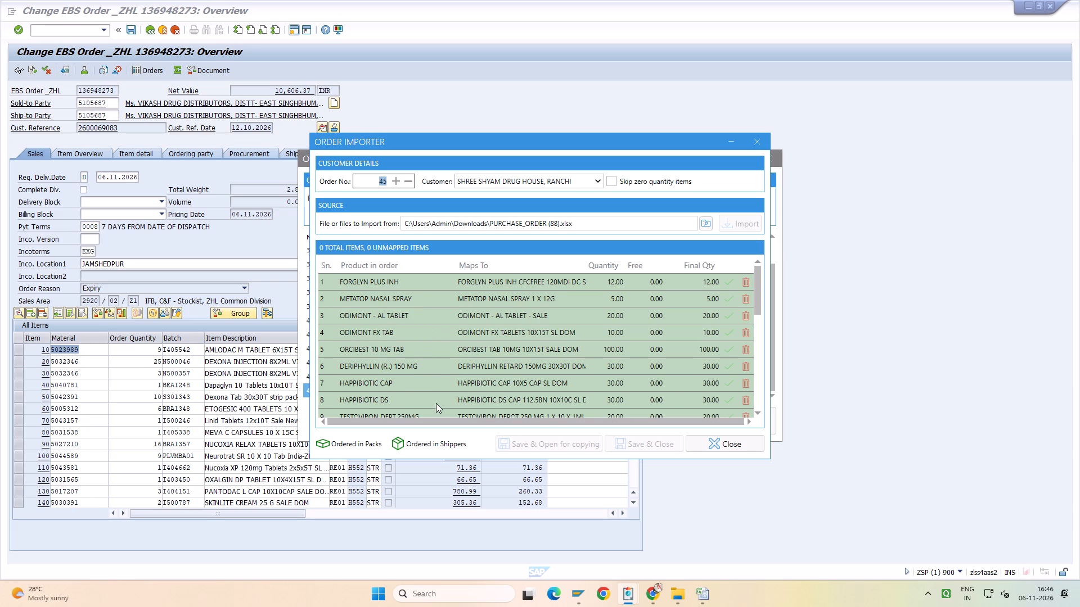
# Remap item 11, PRIMOLUT N TAB, in the Order Importer to PRIMOLUT N TAB 10X5X15TAB SALE DOMESTIC.
pyautogui.scroll(-2, 435, 403)
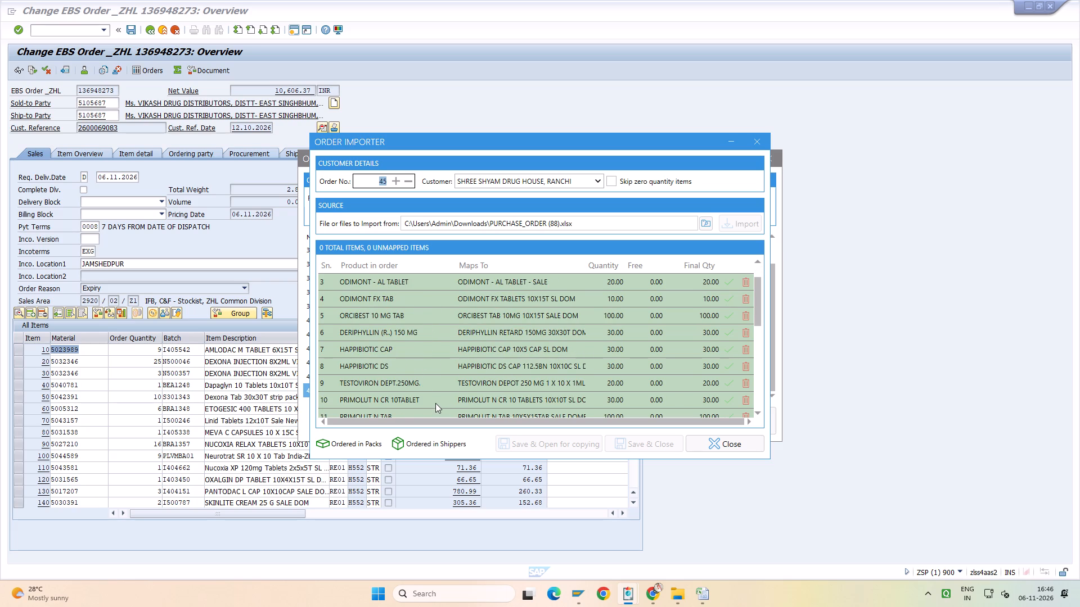
pyautogui.scroll(-1, 435, 403)
pyautogui.click(475, 400)
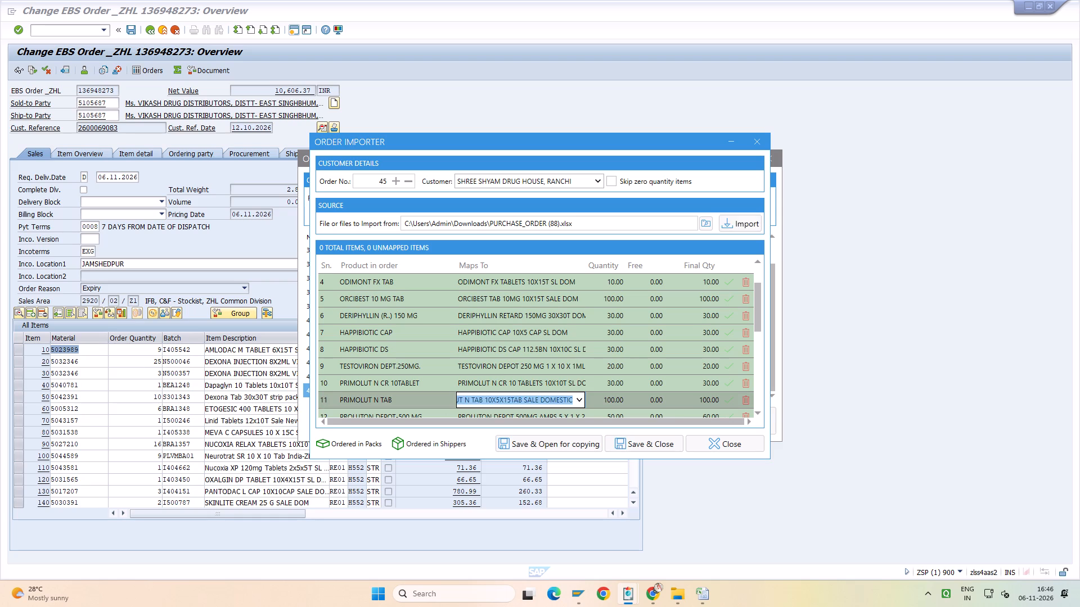
pyautogui.write('primolutn')
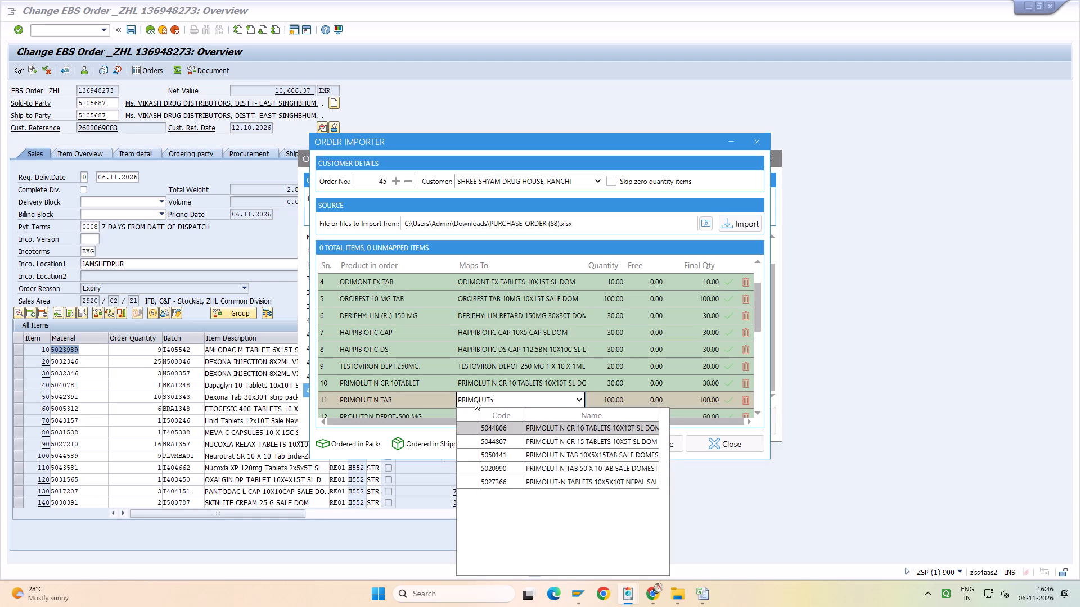
pyautogui.press('Down')
pyautogui.press('Down')
pyautogui.press('Down')
pyautogui.press('Up')
pyautogui.press('Return')
pyautogui.press('Return')
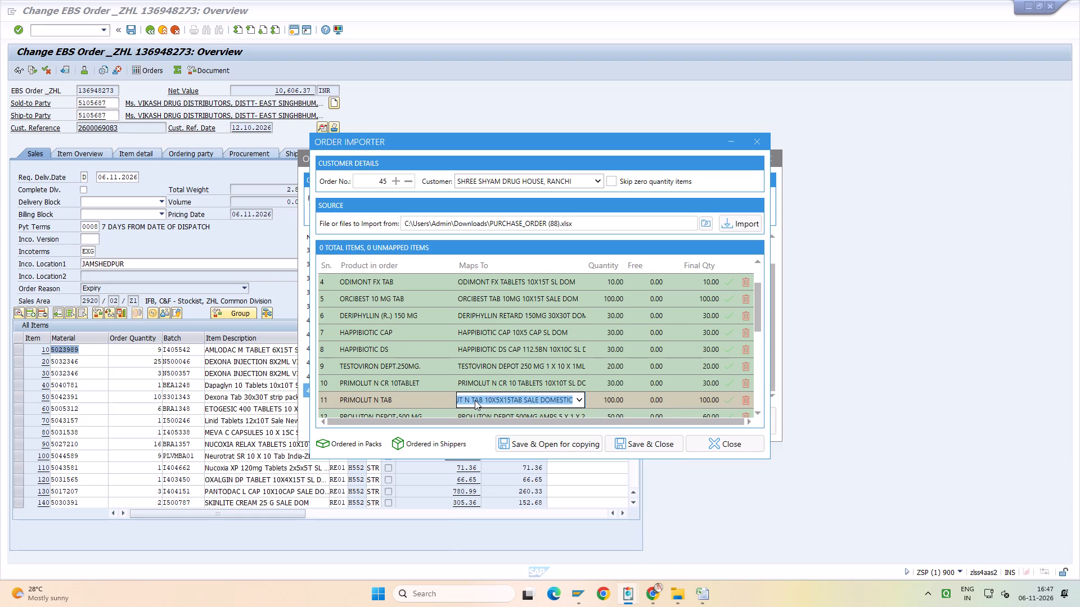
# Remap item 17, FORMONIDE 0.5 MG RESPULES, to FORMONIDE 0.5 - 1X4X7 RESPULES - SALE (5021430).
pyautogui.scroll(-2, 475, 400)
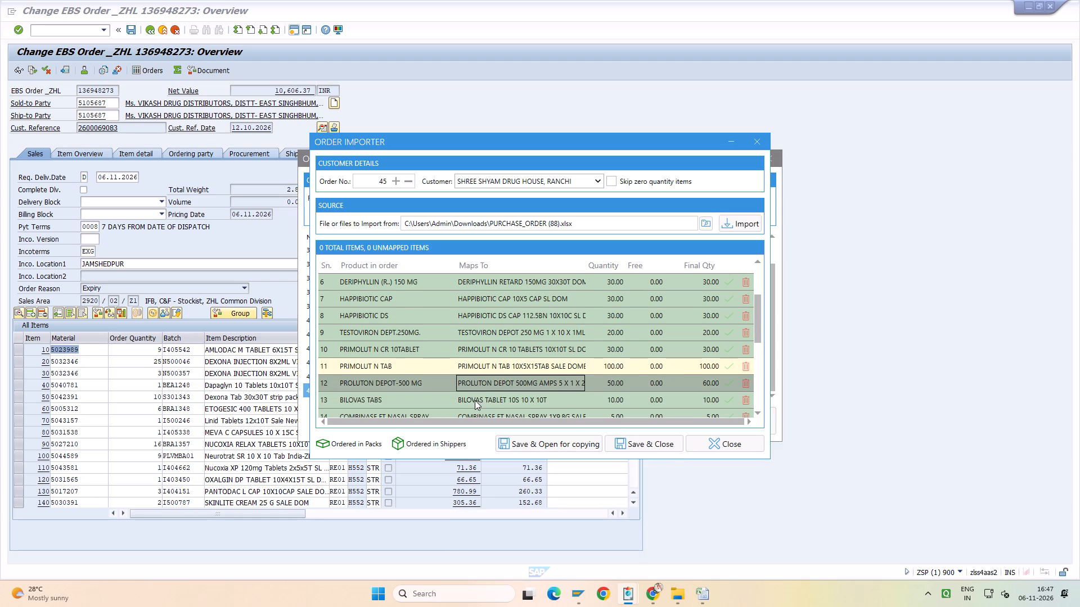
pyautogui.scroll(-2, 475, 400)
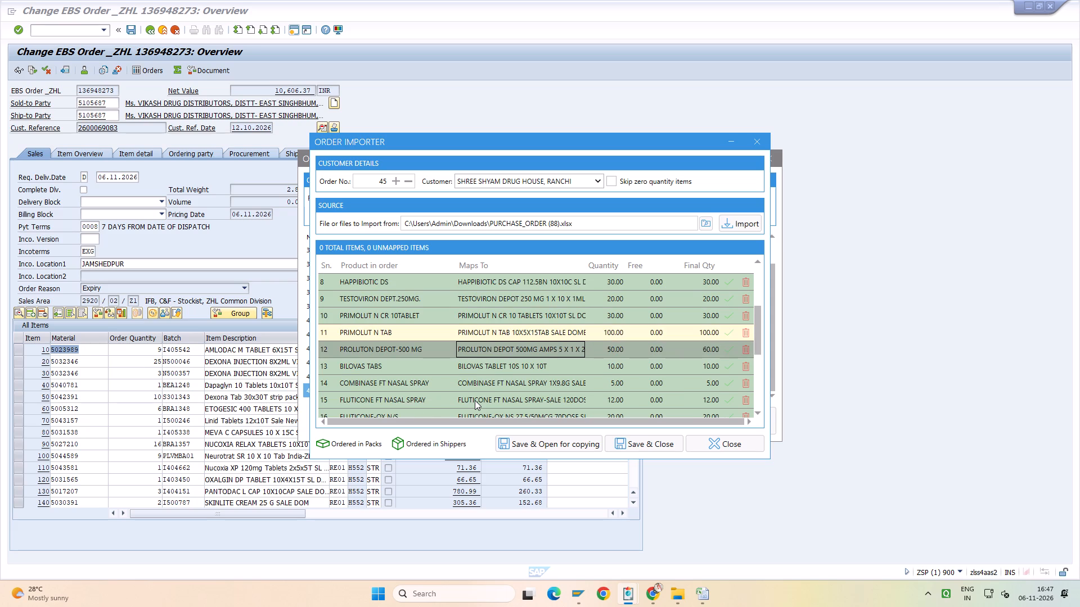
pyautogui.scroll(-3, 475, 400)
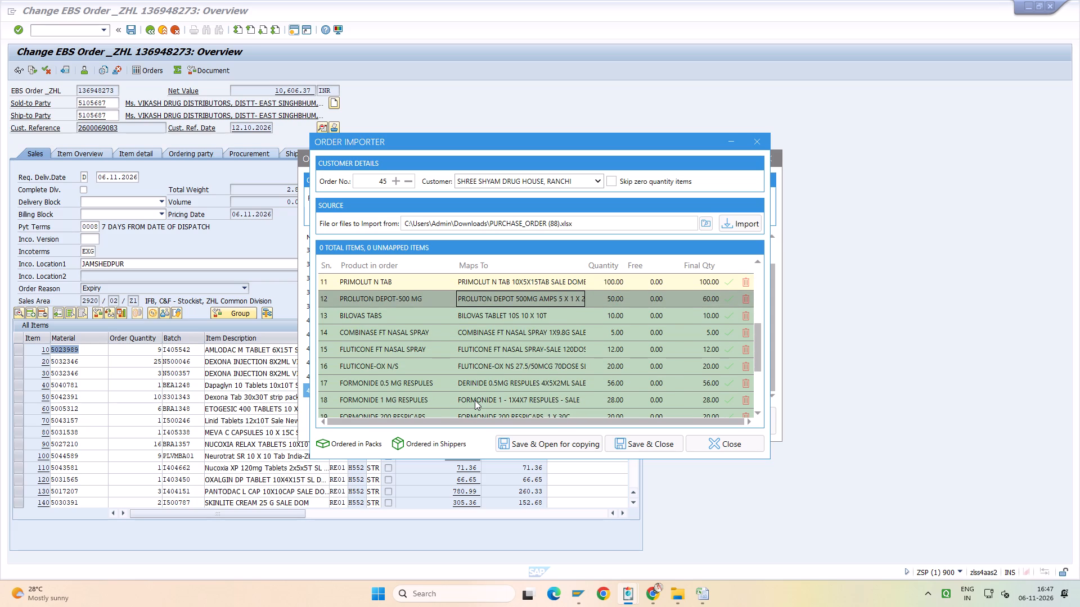
pyautogui.click(482, 379)
pyautogui.write('formonide')
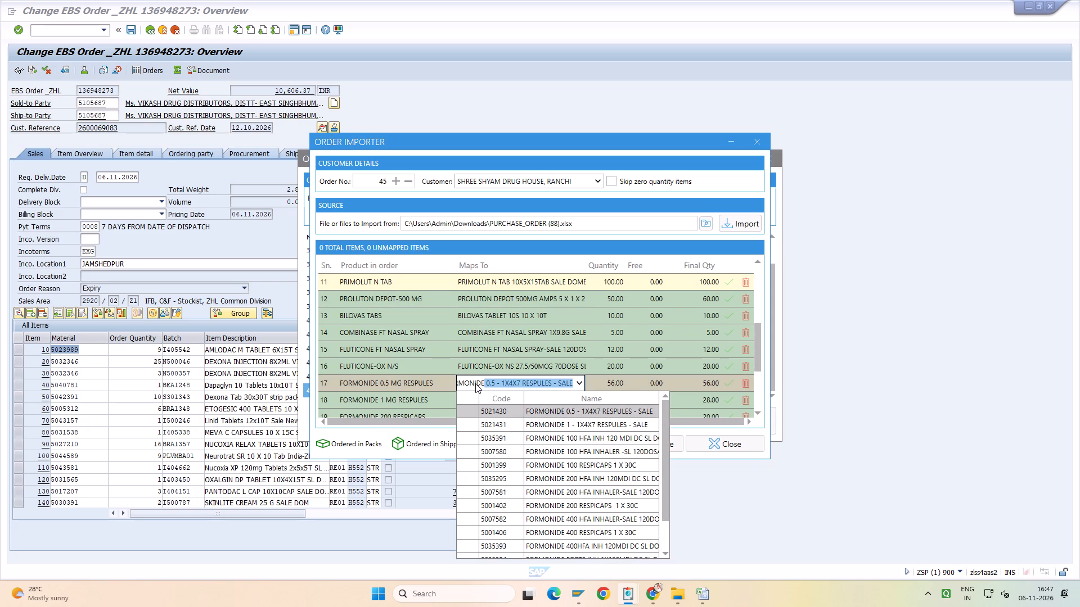
pyautogui.press('0')
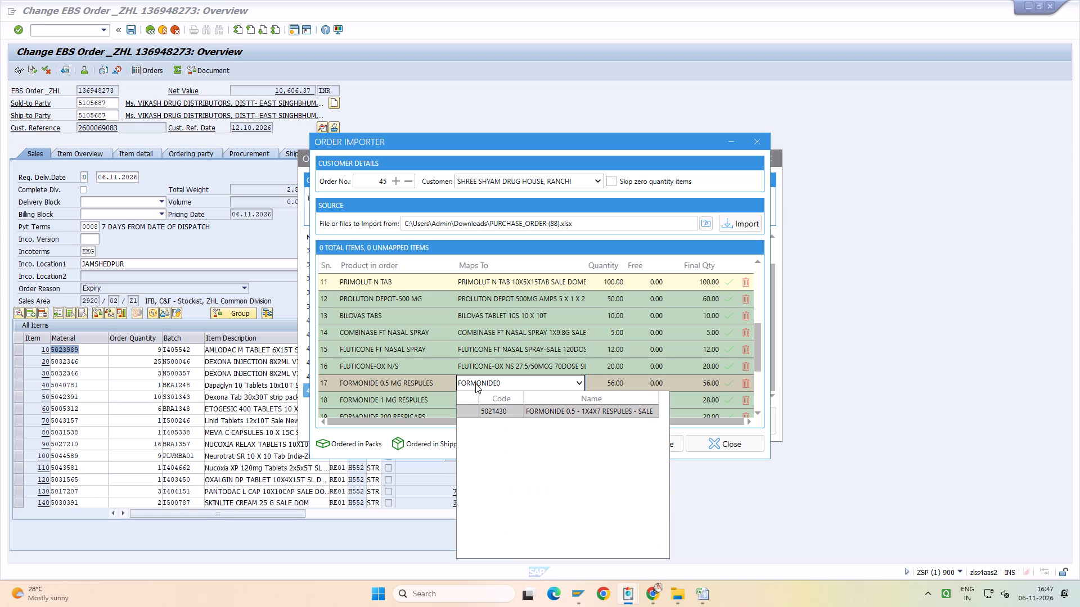
pyautogui.press('Return')
pyautogui.press('Return')
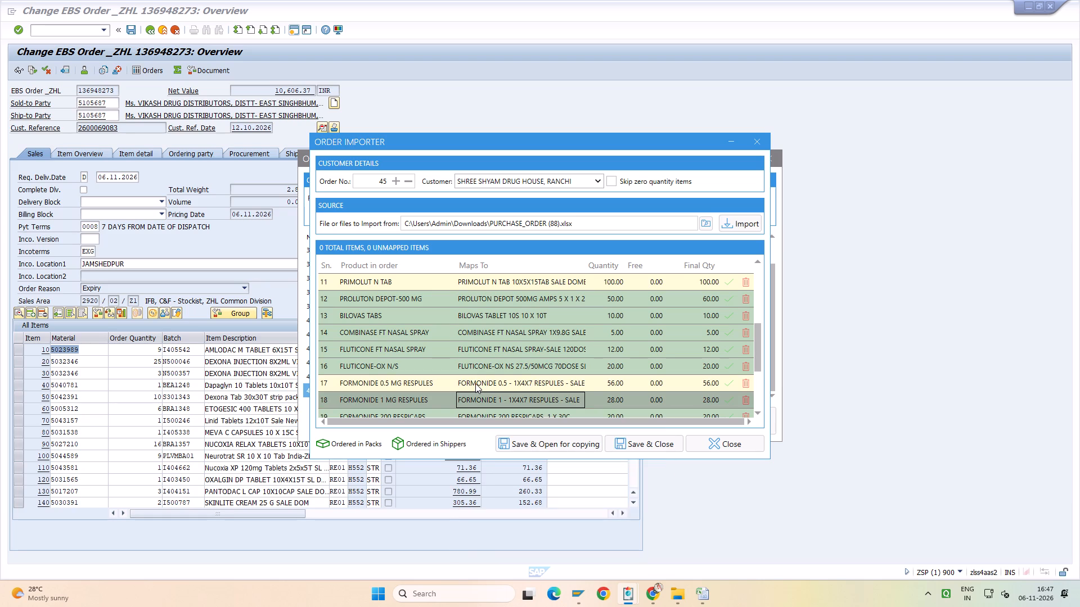
# Check the remaining product mappings through item 25, and save the imported order and open it for copying.
pyautogui.scroll(-1, 451, 404)
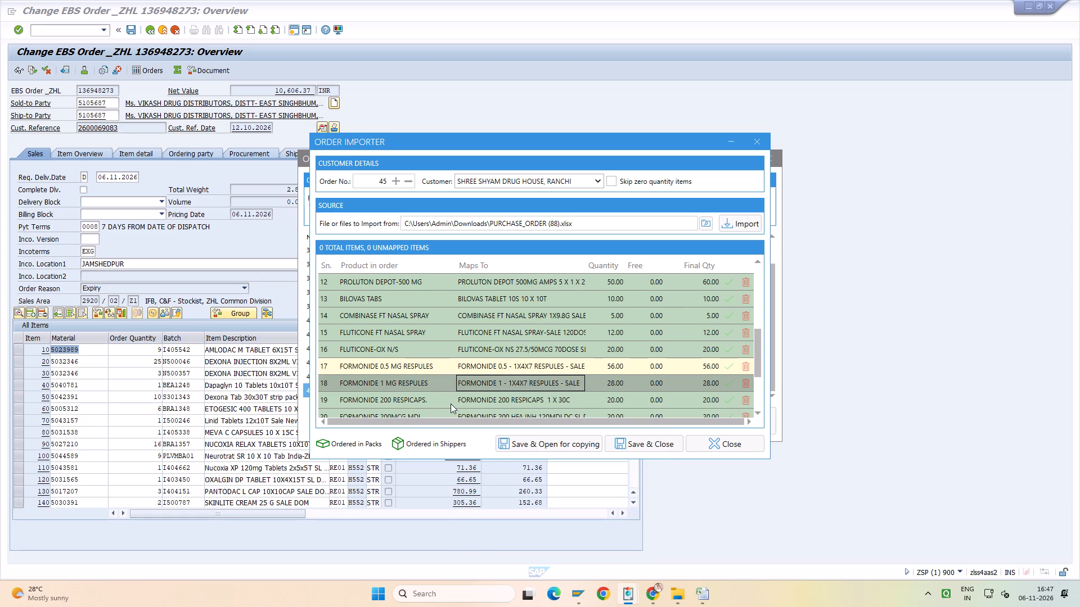
pyautogui.scroll(-2, 451, 404)
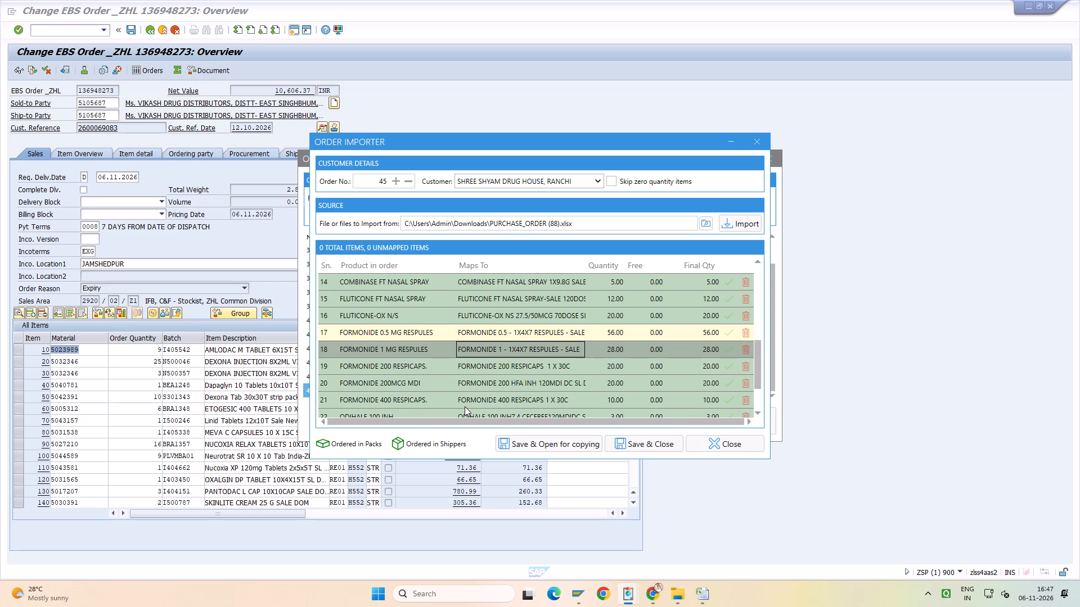
pyautogui.scroll(-2, 469, 407)
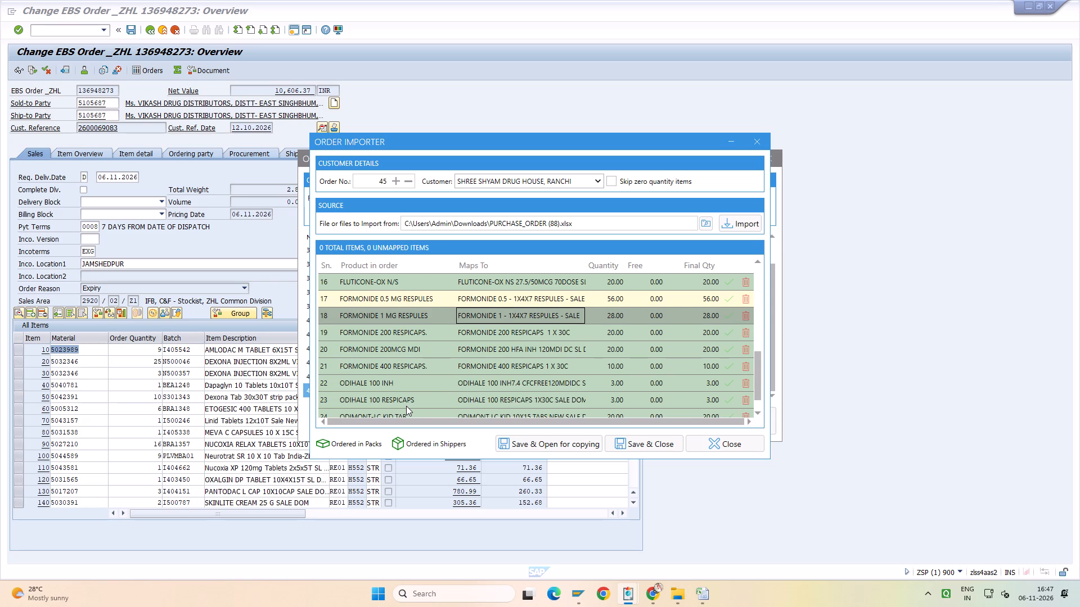
pyautogui.scroll(-1, 406, 406)
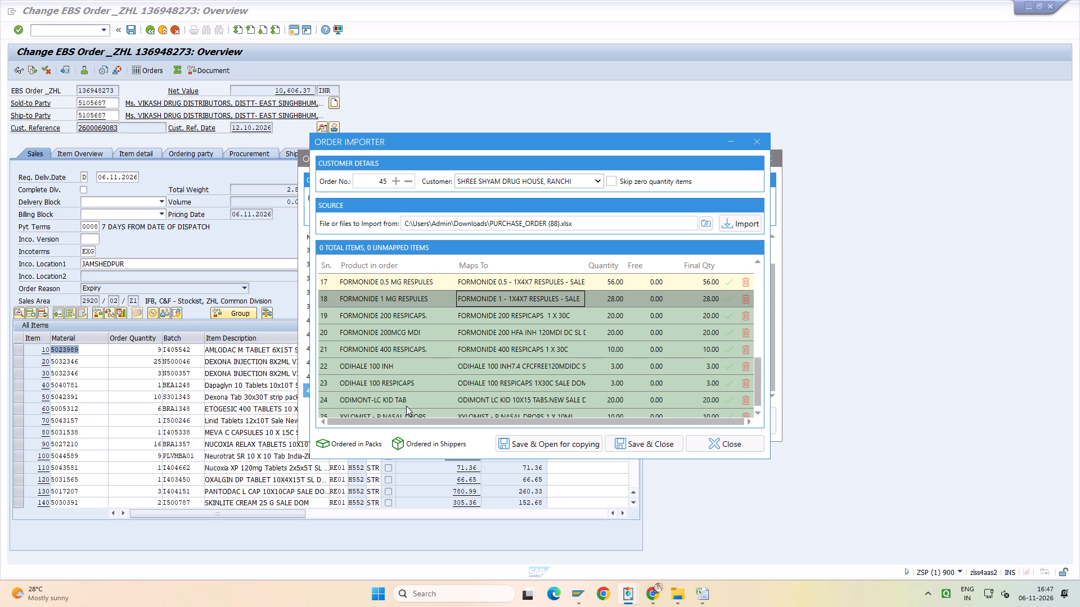
pyautogui.scroll(-1, 456, 409)
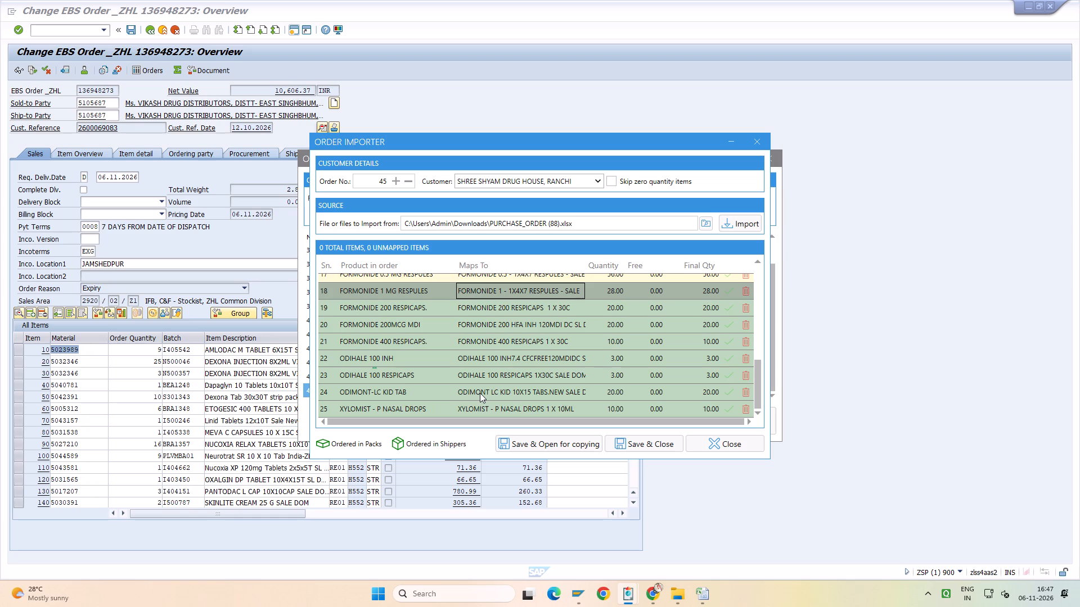
pyautogui.scroll(-5, 462, 401)
pyautogui.click(561, 442)
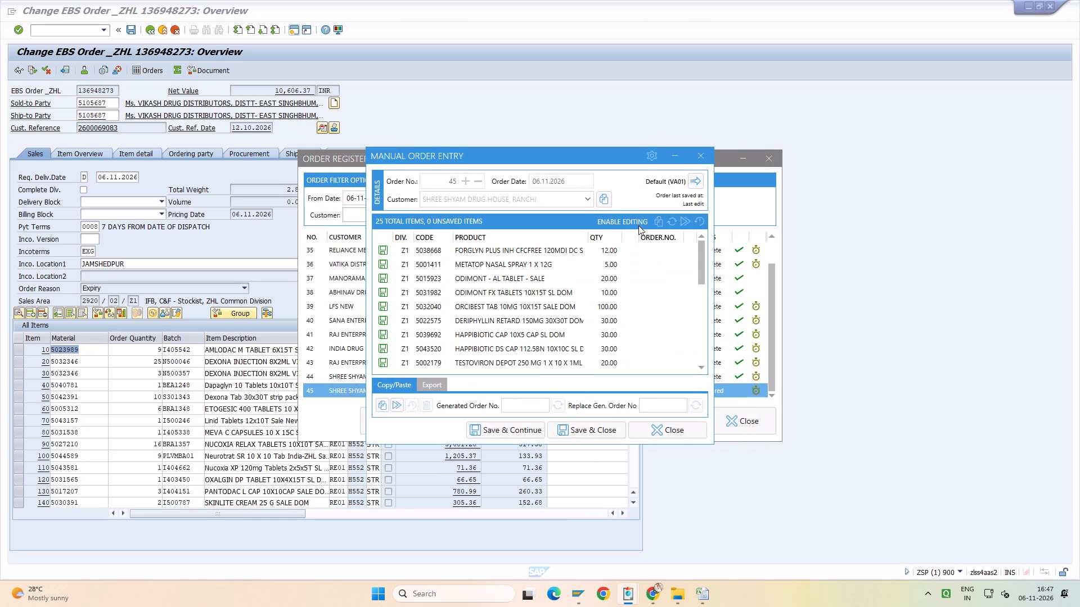
# Enable editing of SHREE SHYAM DRUG HOUSE order 45 in Manual Order Entry.
pyautogui.click(636, 224)
# Examine the order's products and quantities line by line, from FORGLYN PLUS INH to PROLUTON DEPOT 500MG AMPS.
pyautogui.click(555, 283)
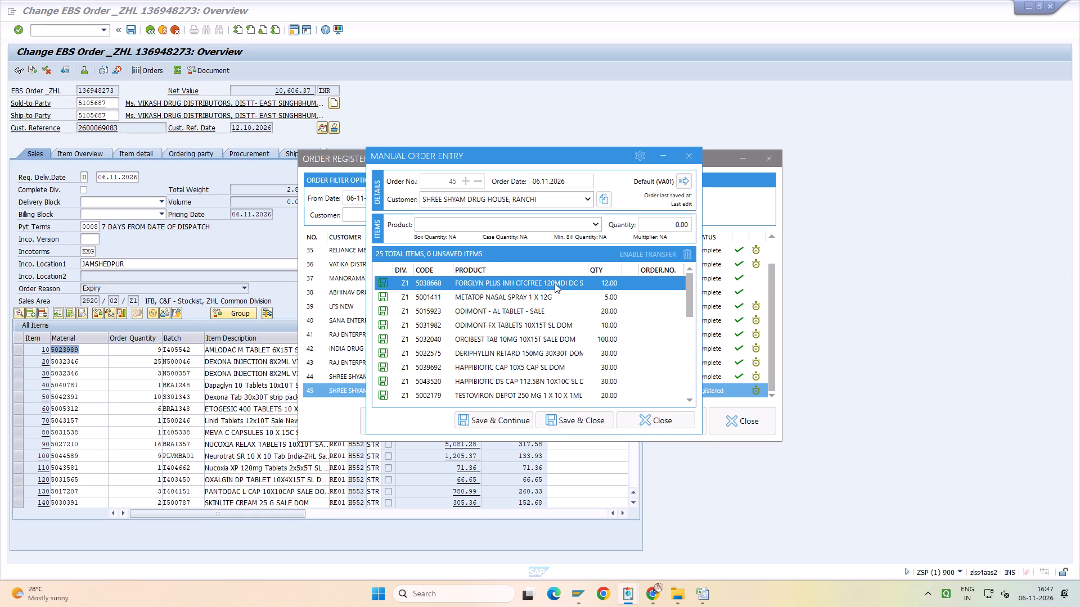
pyautogui.press('Down')
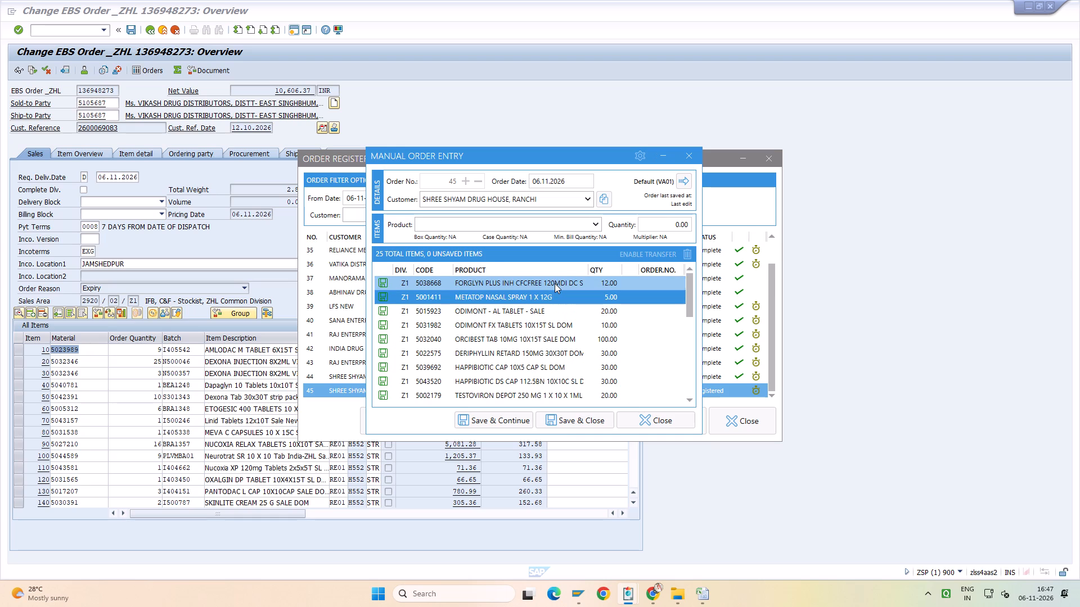
pyautogui.press('Down')
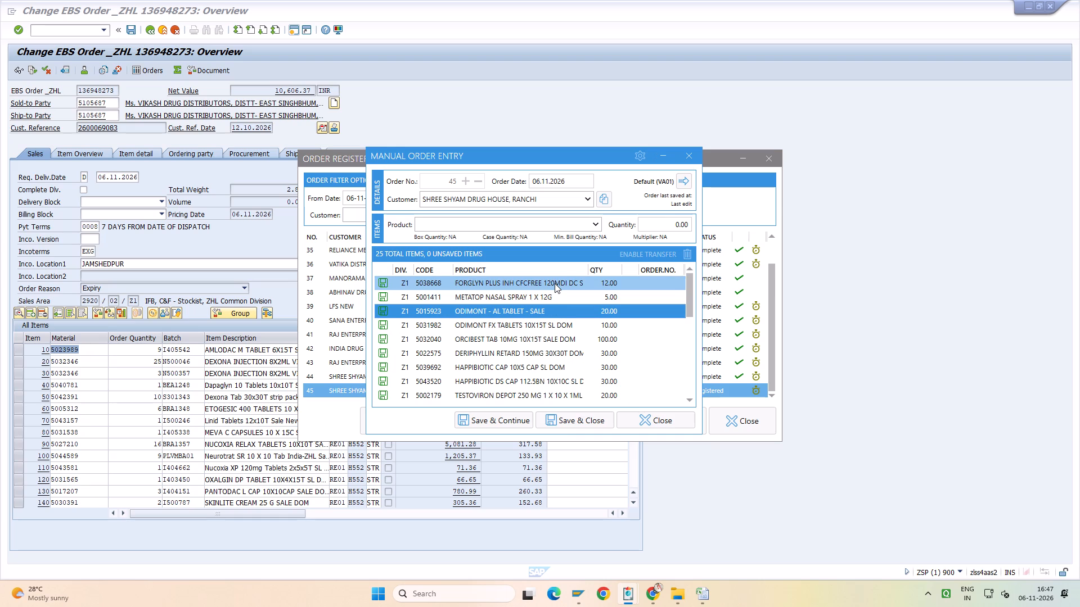
pyautogui.press('Down')
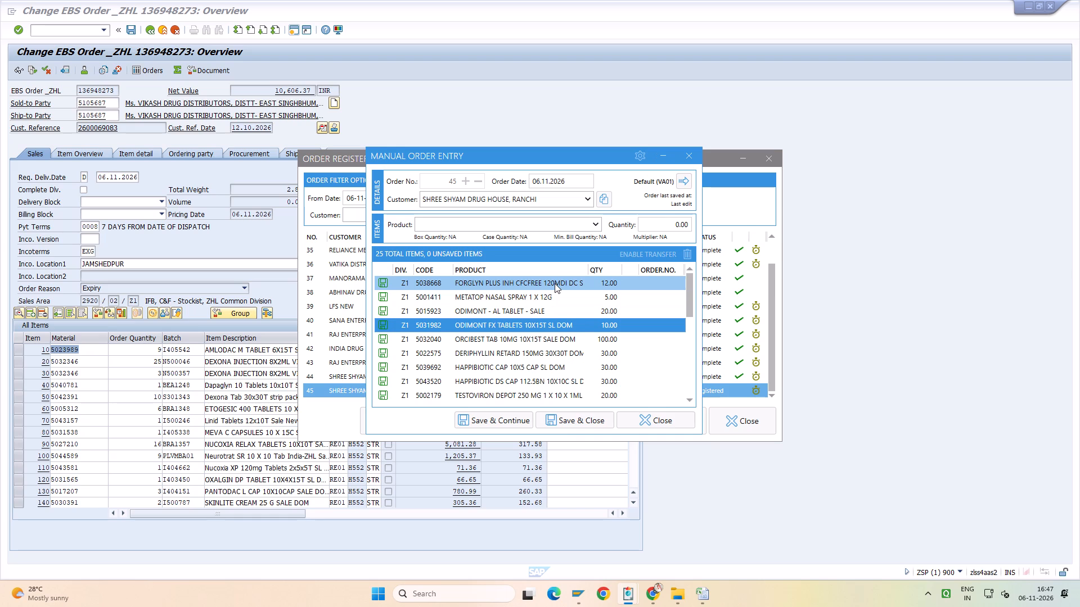
pyautogui.press('Down')
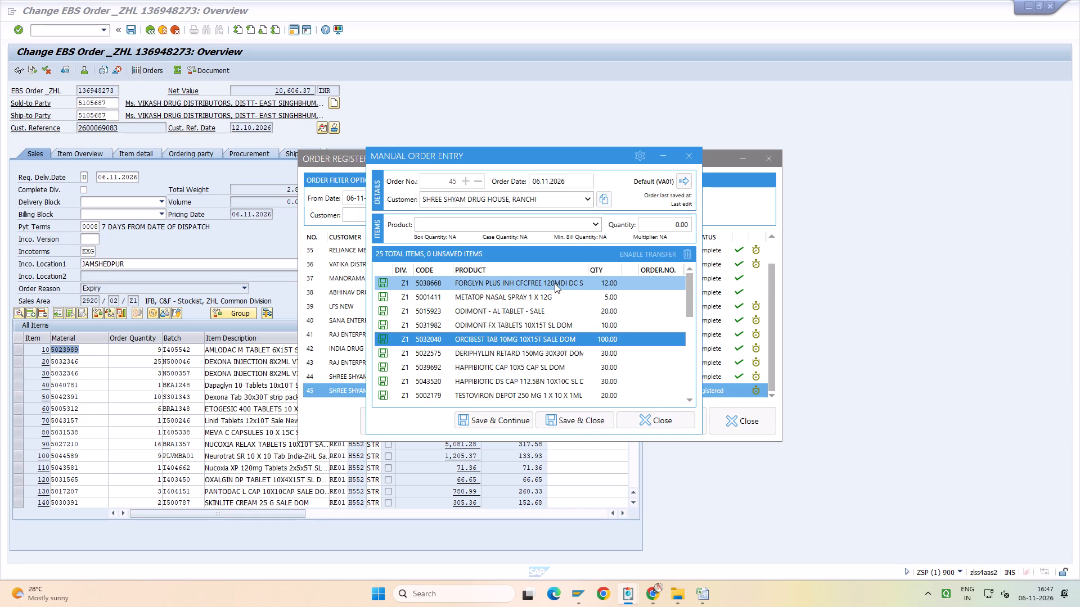
pyautogui.press('Down')
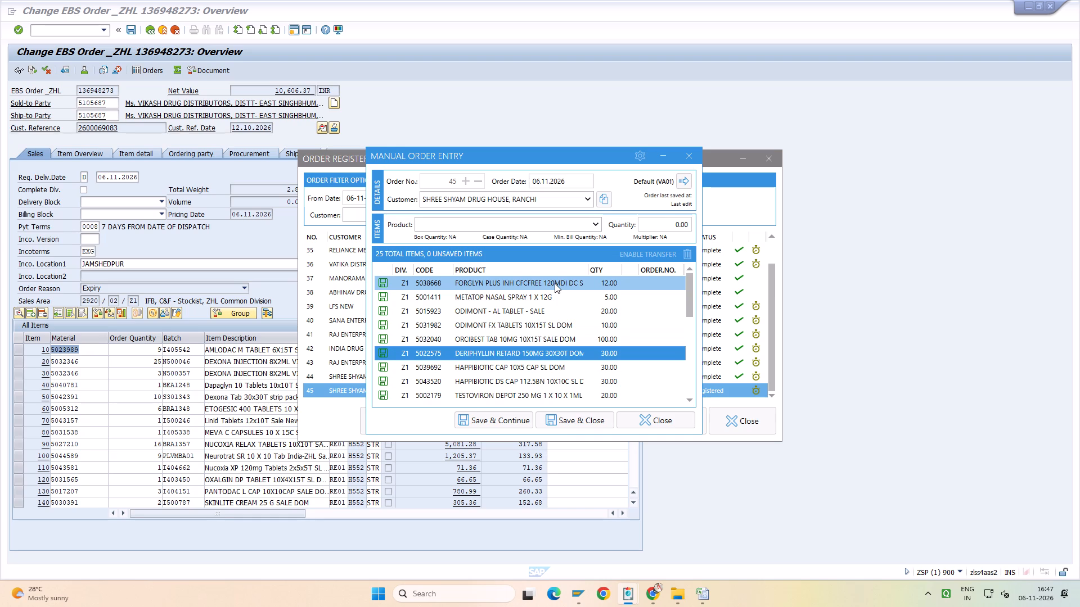
pyautogui.press('Down')
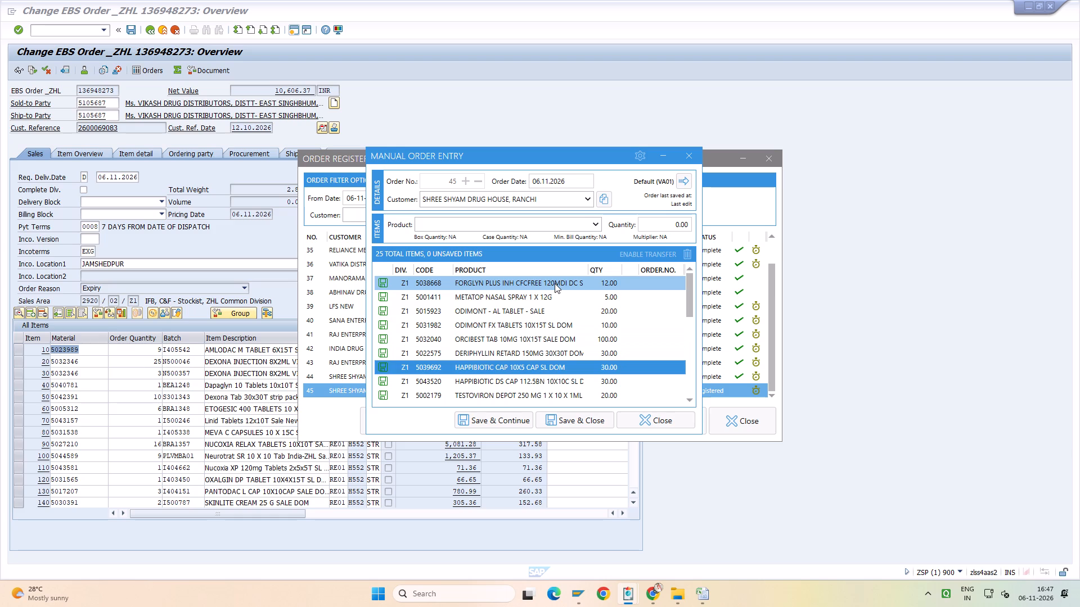
pyautogui.press('Down')
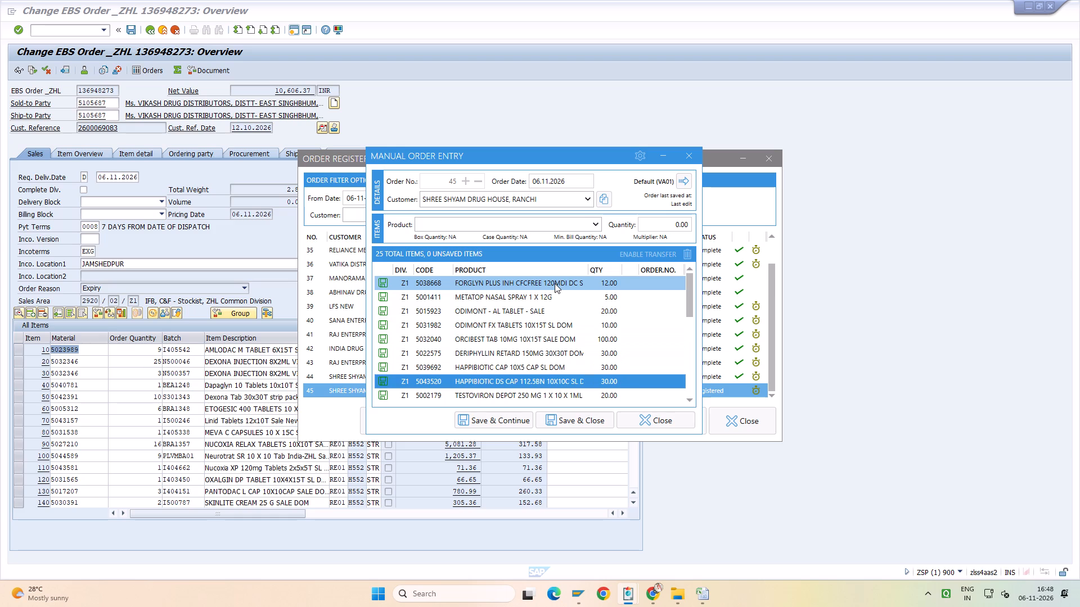
pyautogui.press('Down')
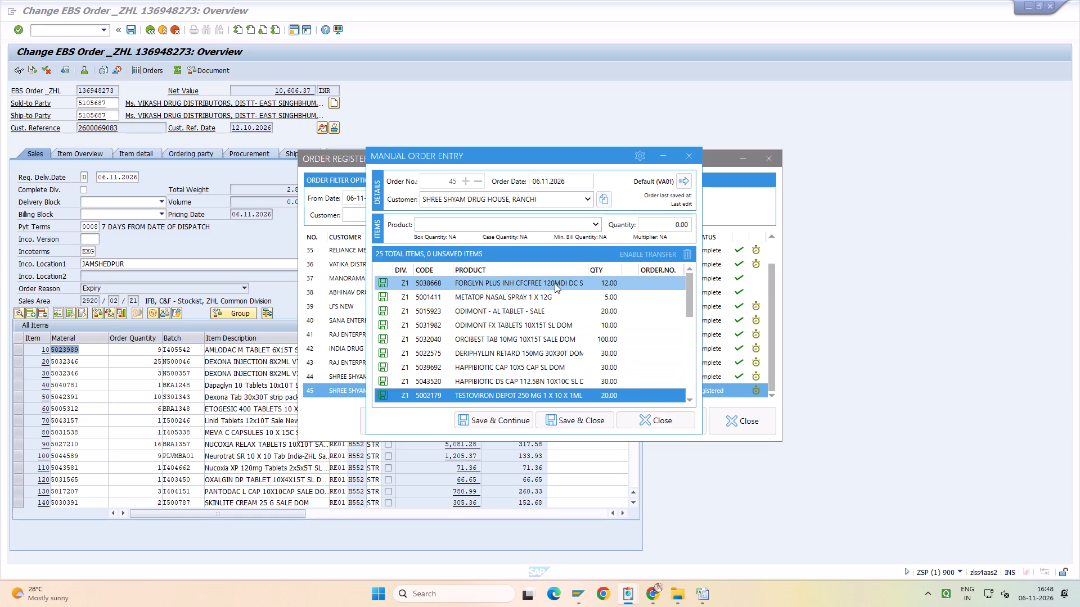
pyautogui.press('Down')
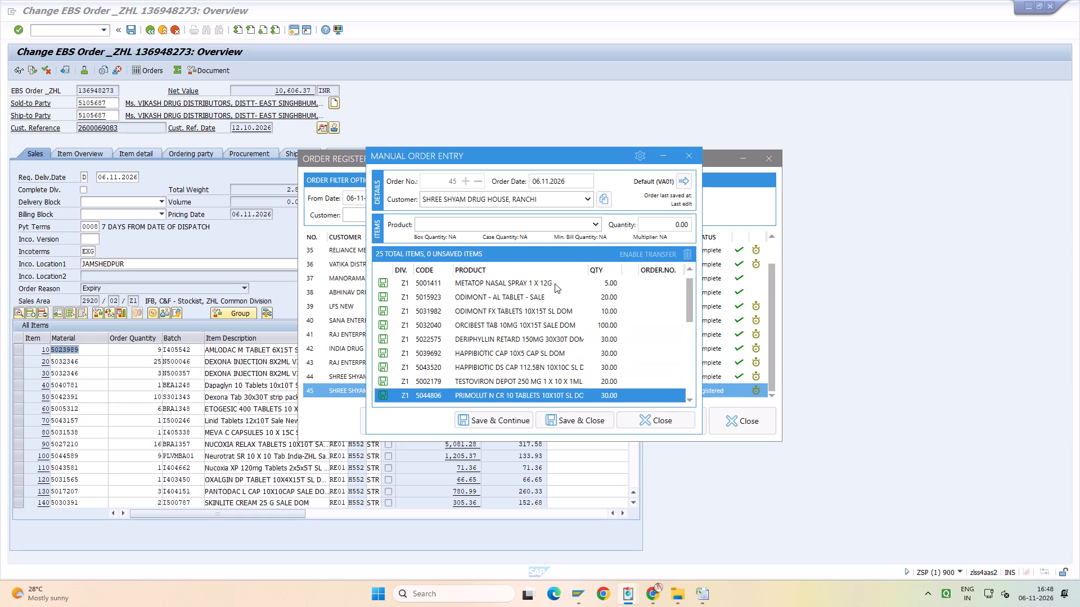
pyautogui.press('Down')
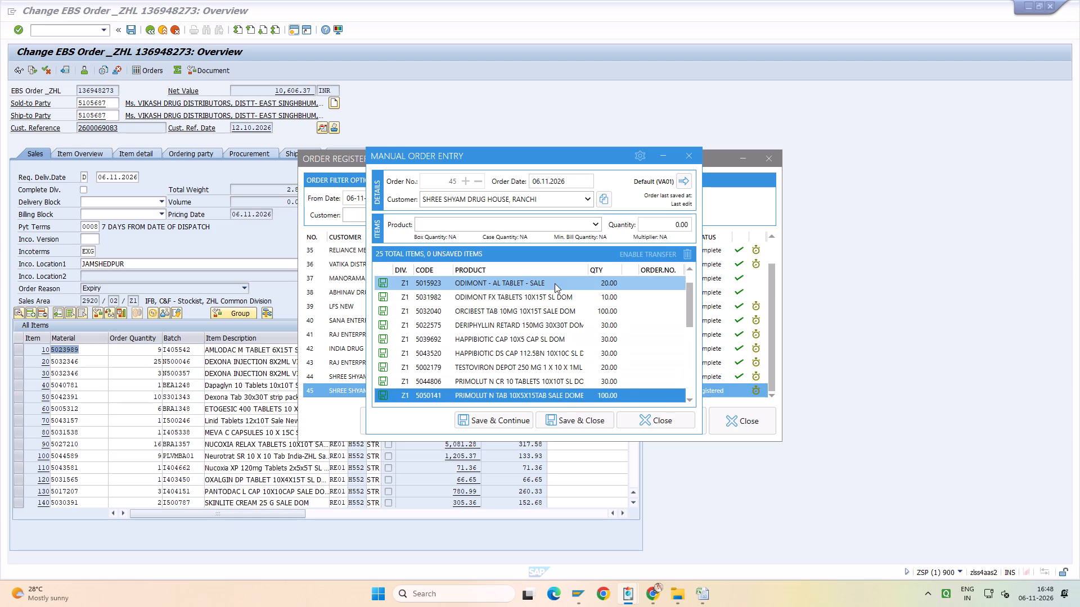
pyautogui.press('Down')
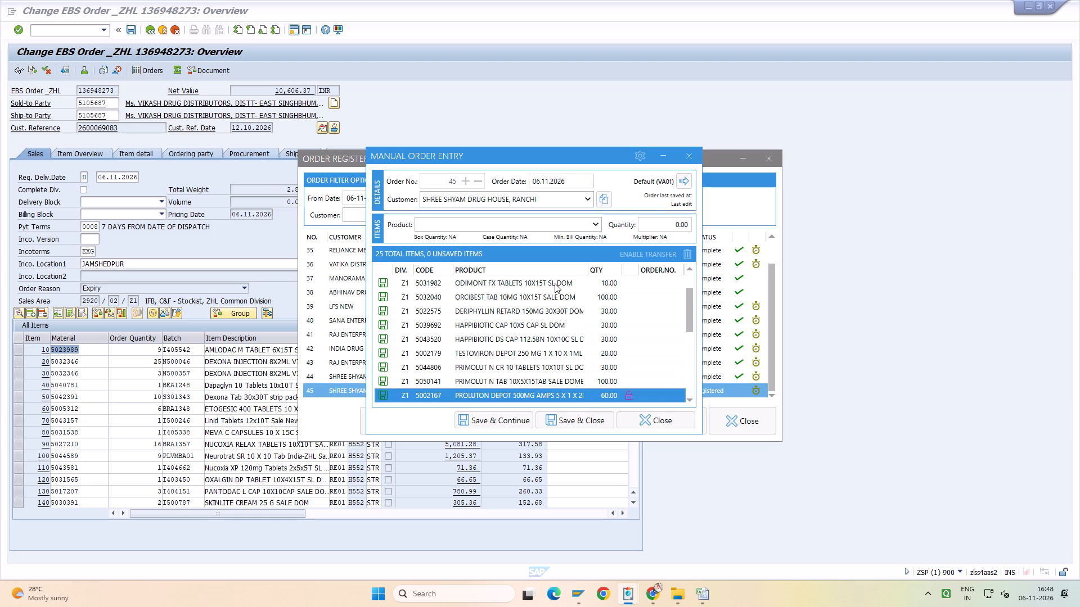
# Add PROLUTON DEPOT 500MG AMPS 10X1X2ML DOM to the order with quantity 60.
pyautogui.click(477, 224)
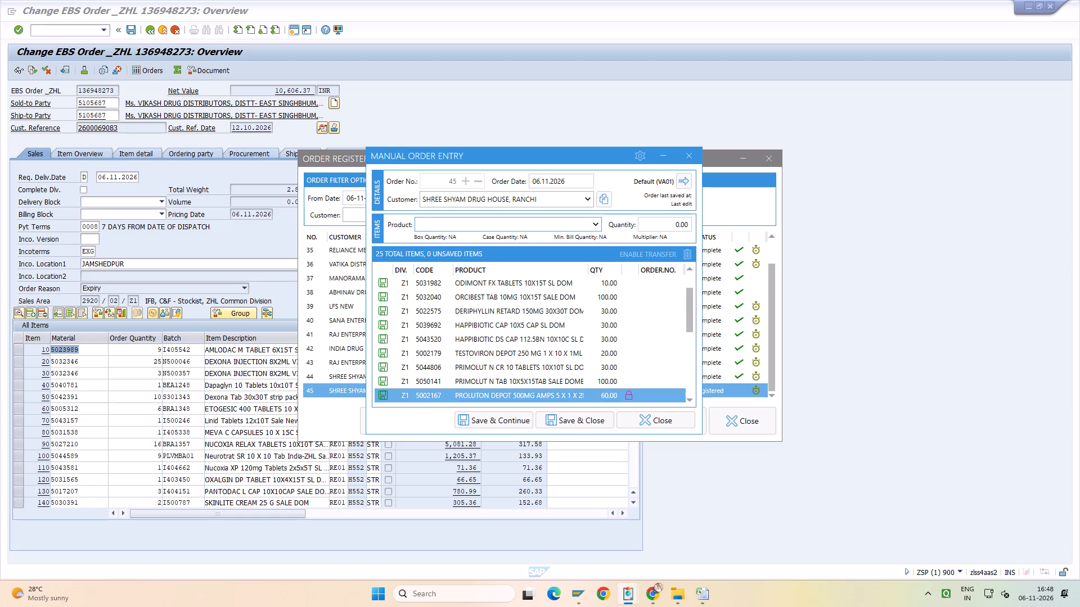
pyautogui.write('prolutondepot')
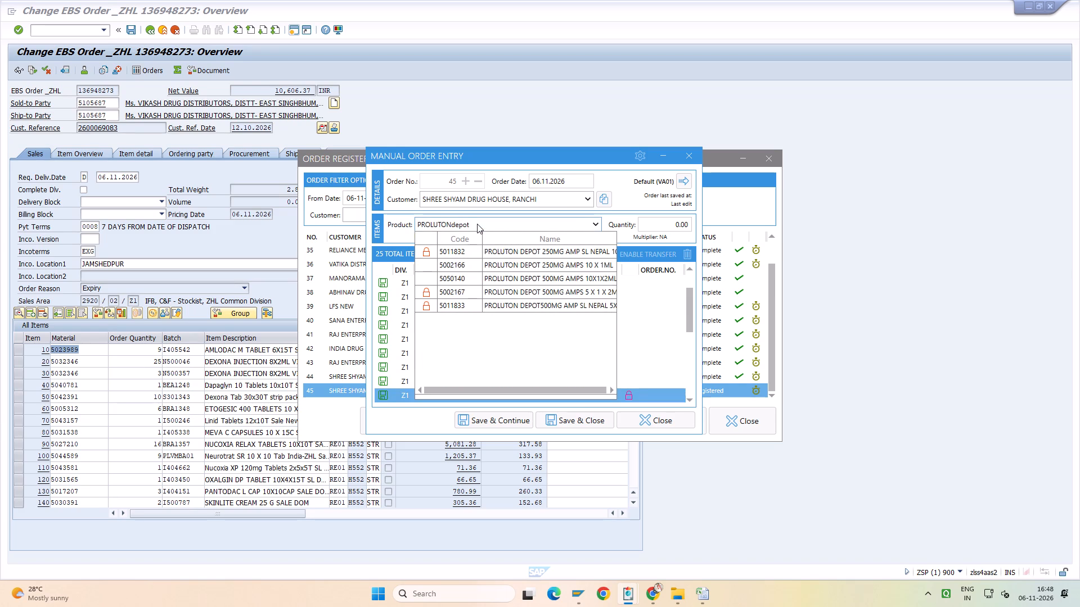
pyautogui.press('5')
pyautogui.press('Down')
pyautogui.press('Return')
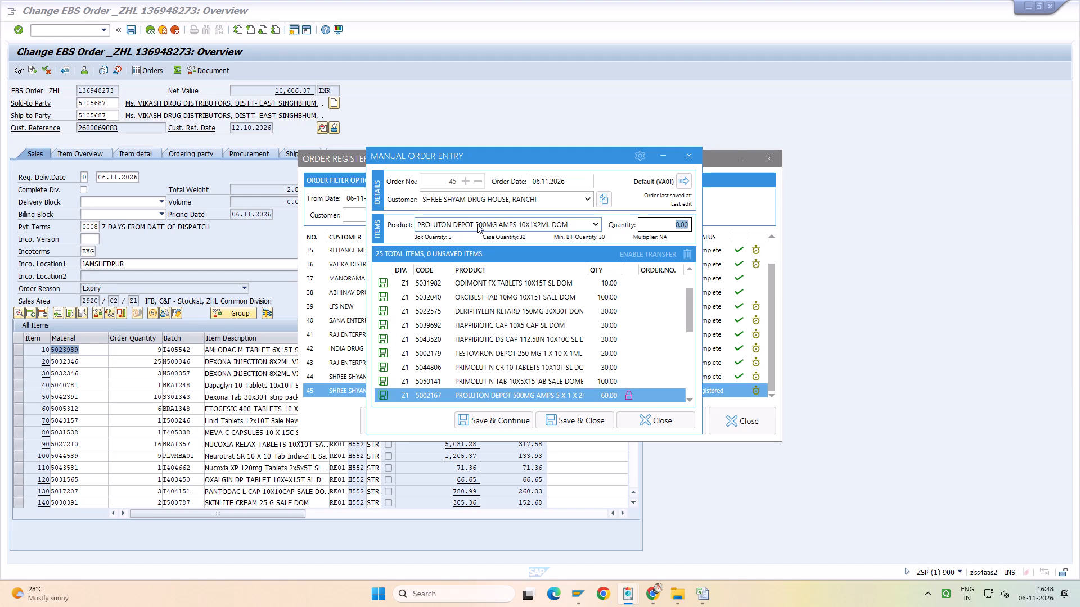
pyautogui.write('60')
pyautogui.press('Return')
# Delete the locked PROLUTON DEPOT 500MG AMPS line with code 5002167 from the order.
pyautogui.scroll(3, 605, 360)
pyautogui.click(601, 326)
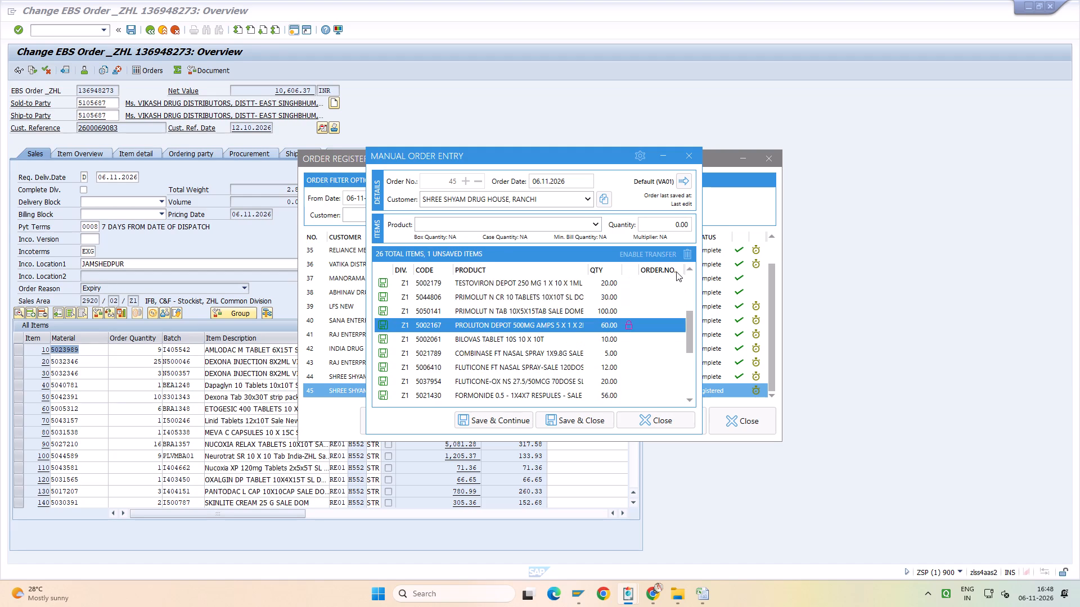
pyautogui.click(688, 255)
pyautogui.click(629, 324)
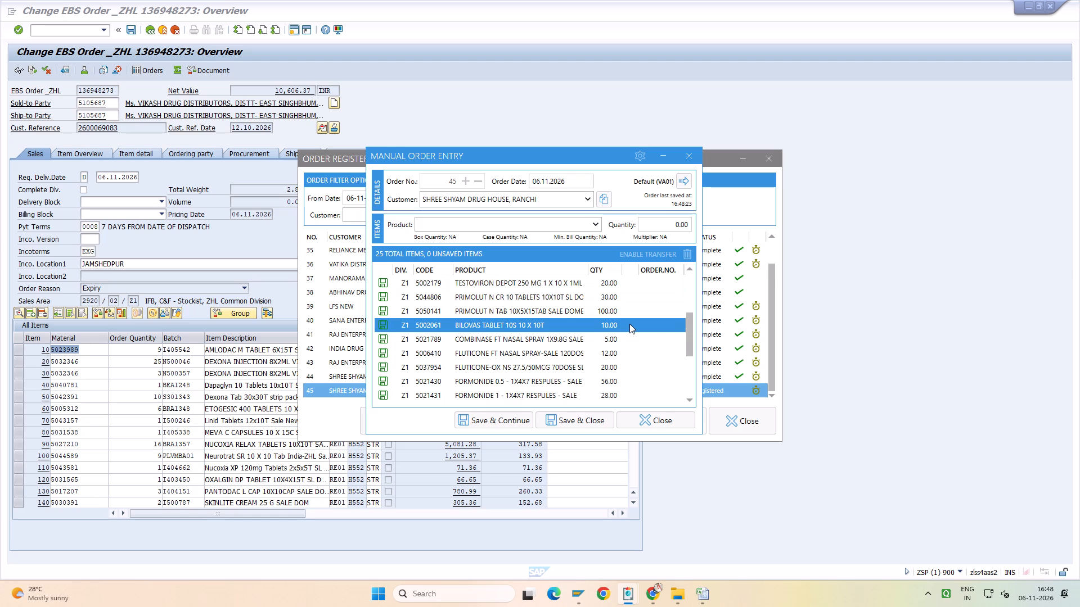
# Examine the order's products and quantities line by line, from COMBINASE FT NASAL SPRAY to FORMONIDE 200 RESPICAPS.
pyautogui.press('Down')
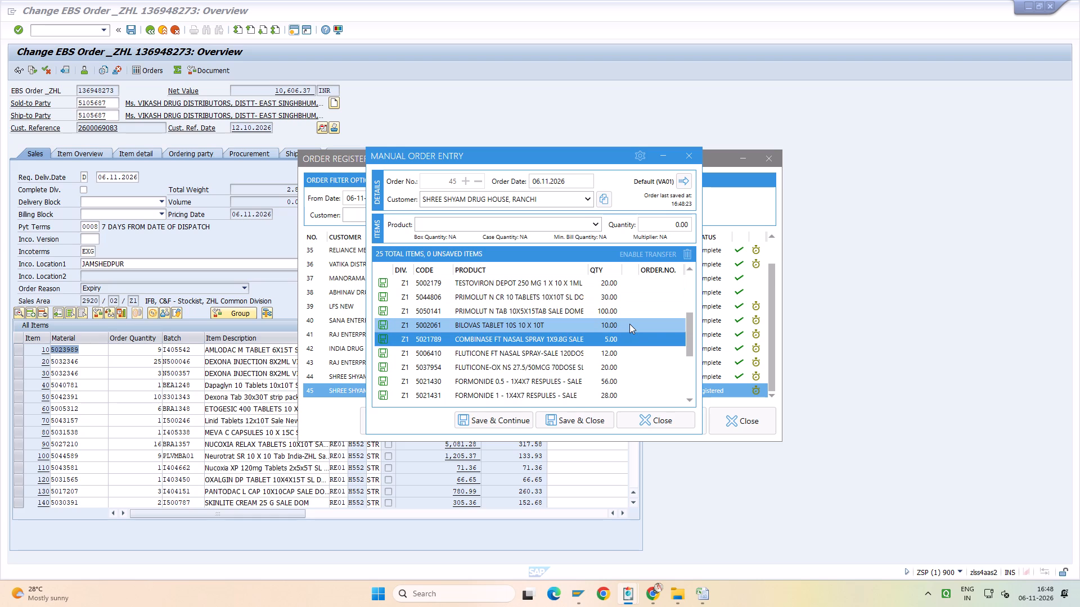
pyautogui.press('Down')
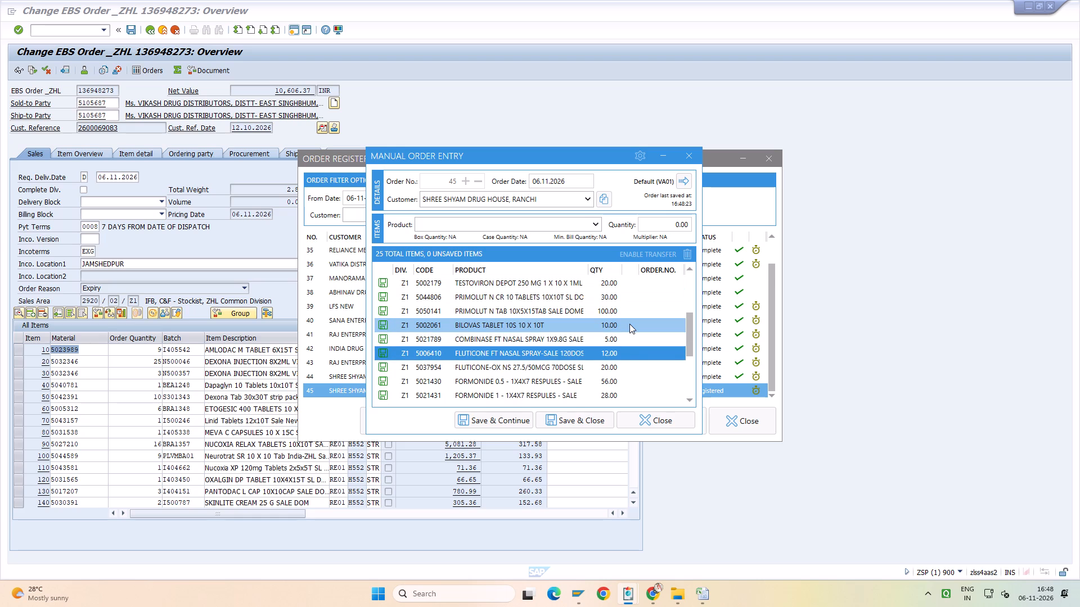
pyautogui.press('Down')
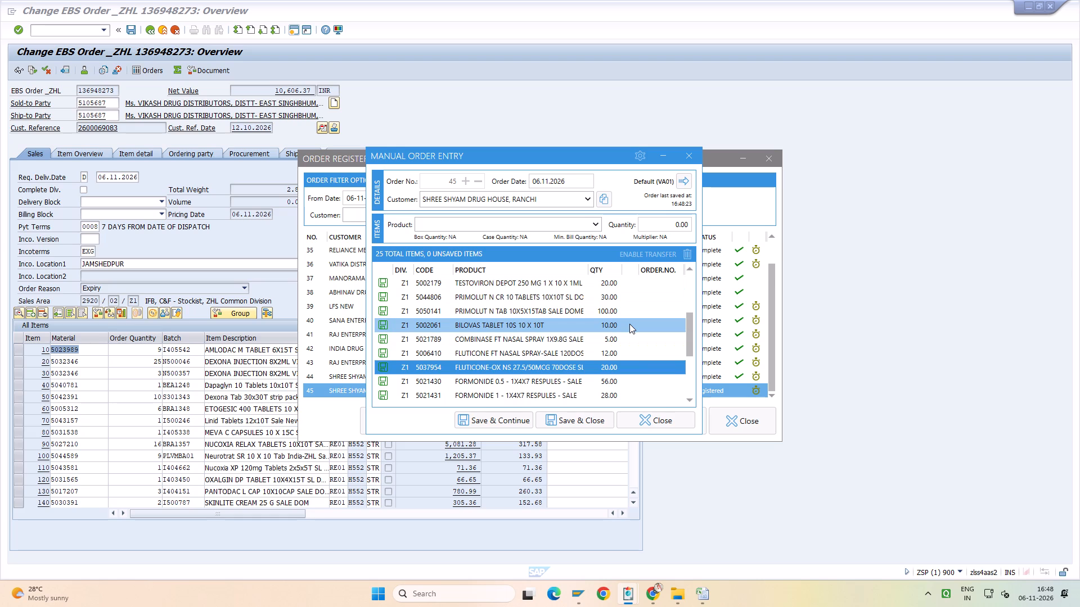
pyautogui.press('Down')
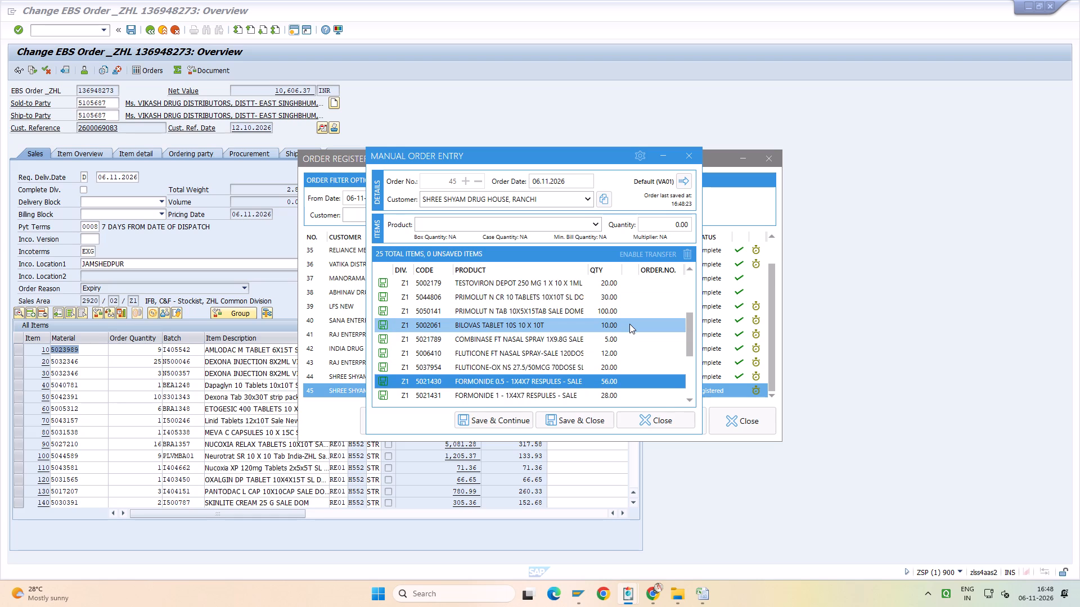
pyautogui.press('Down')
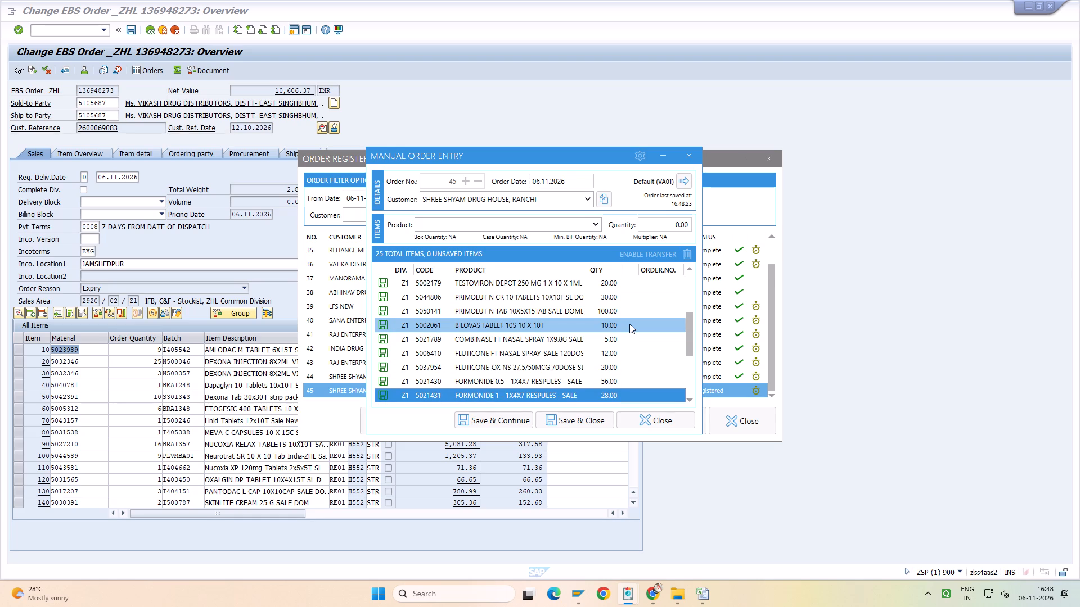
pyautogui.press('Down')
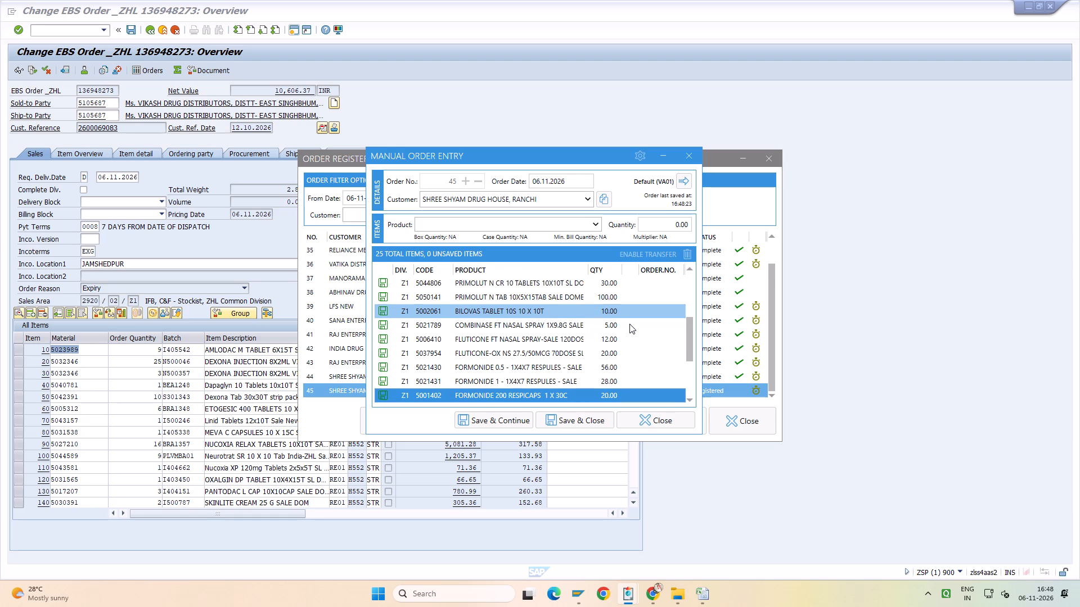
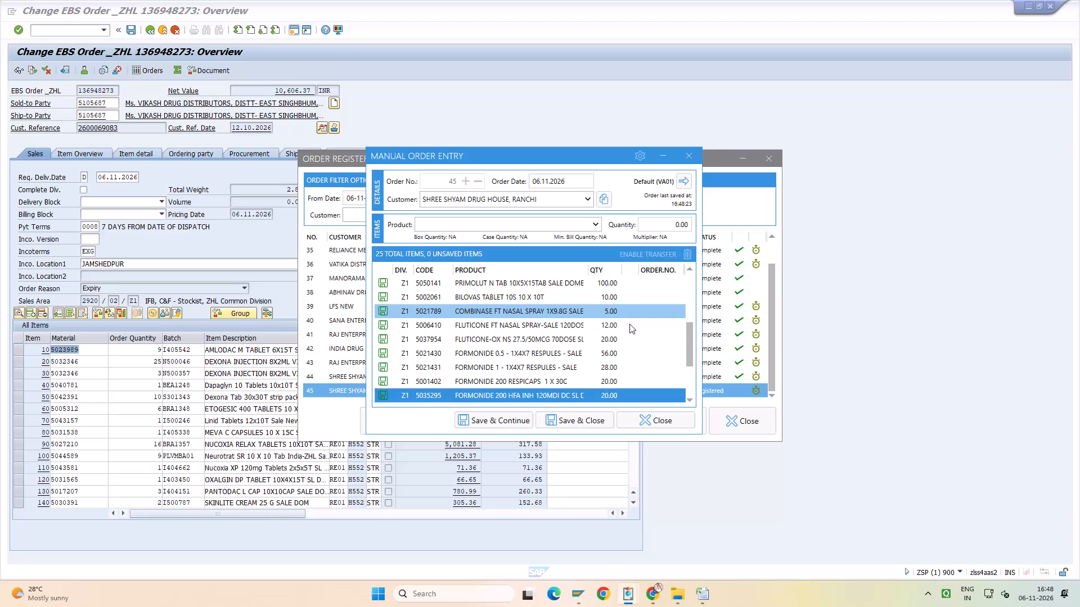
# Add ODIMONT LC KID 10X15TABS SALE DOMESTIC to the order with quantity 20.
pyautogui.press('Down')
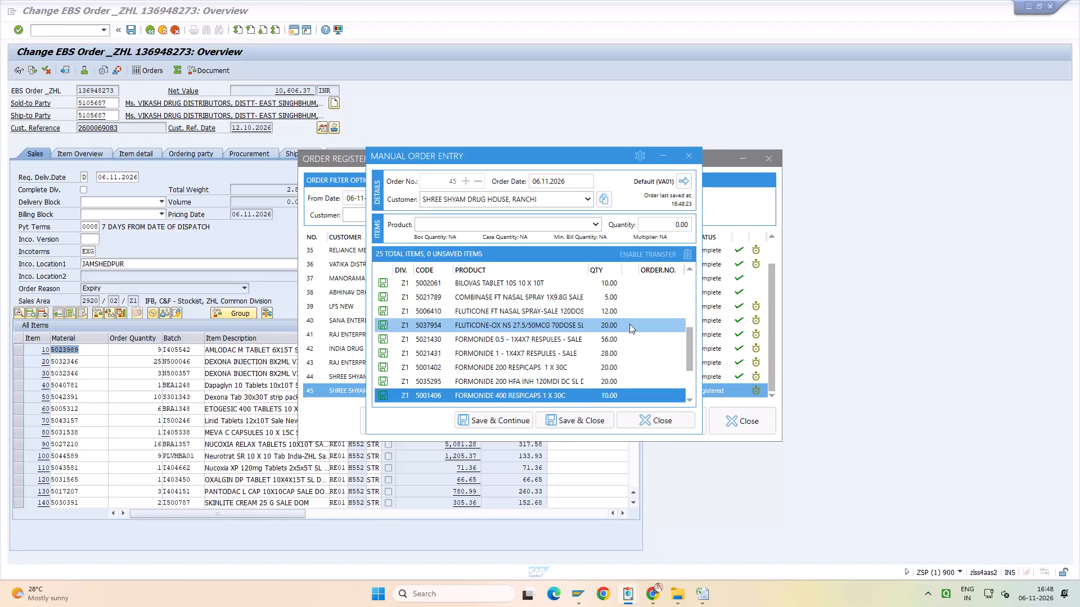
pyautogui.press('Down')
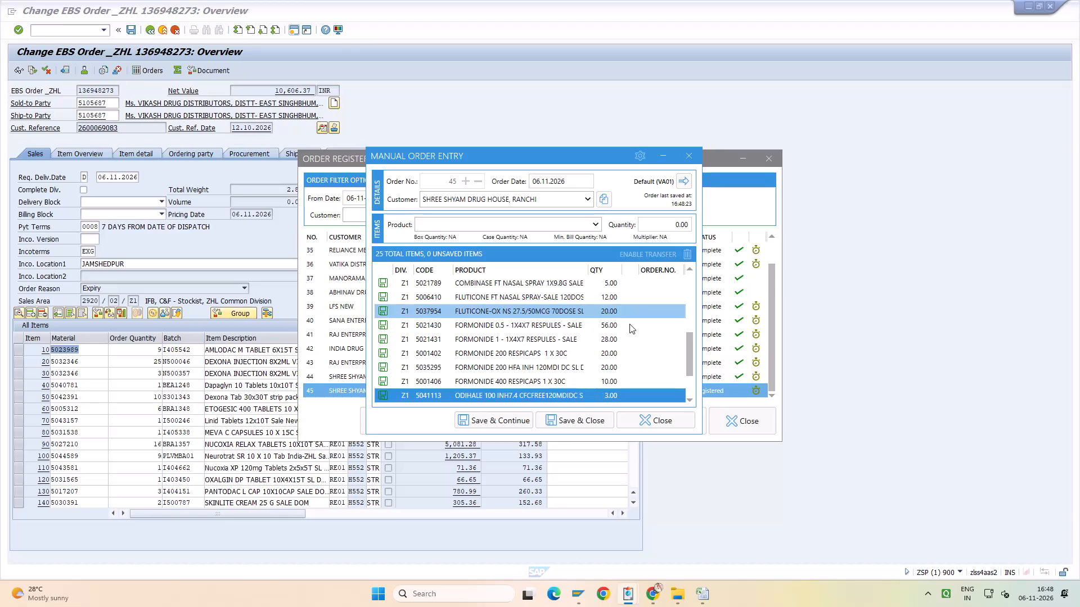
pyautogui.press('Down')
pyautogui.press('Down')
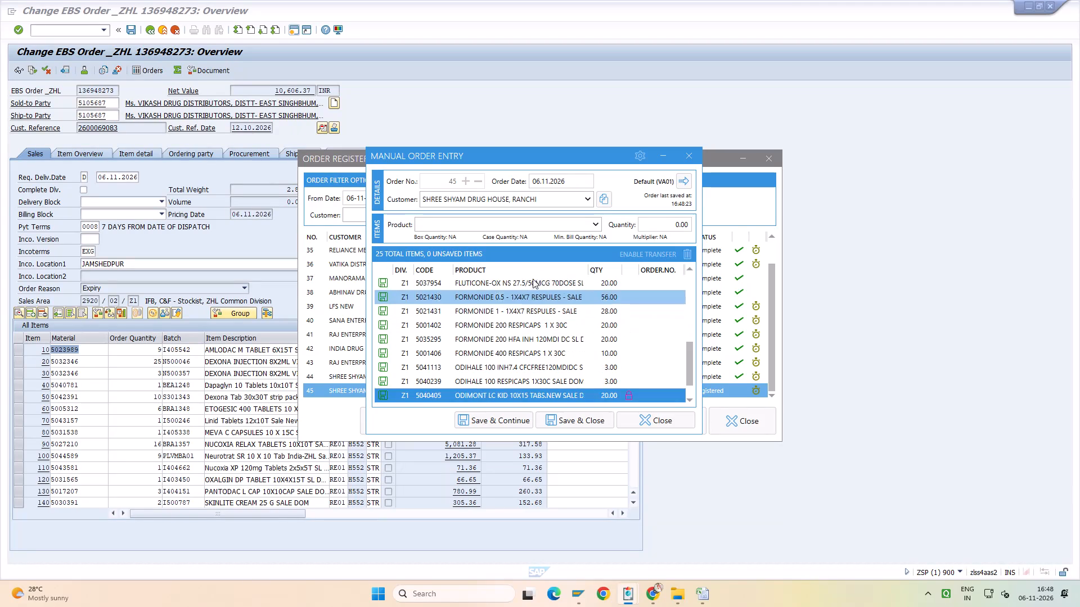
pyautogui.click(489, 221)
pyautogui.write('odimontlckid')
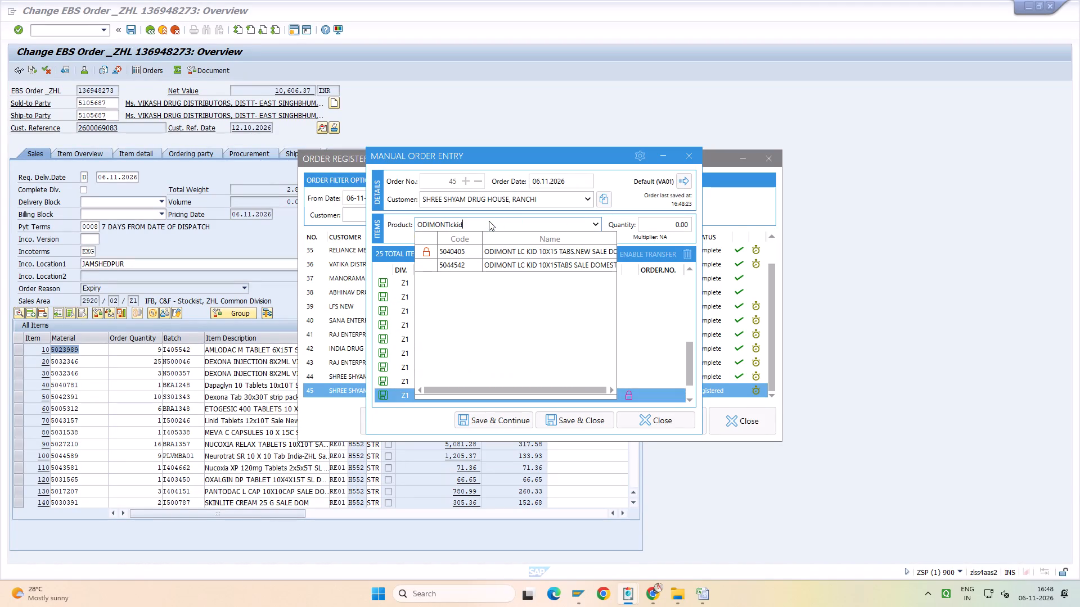
pyautogui.press('Down')
pyautogui.press('Down')
pyautogui.press('Return')
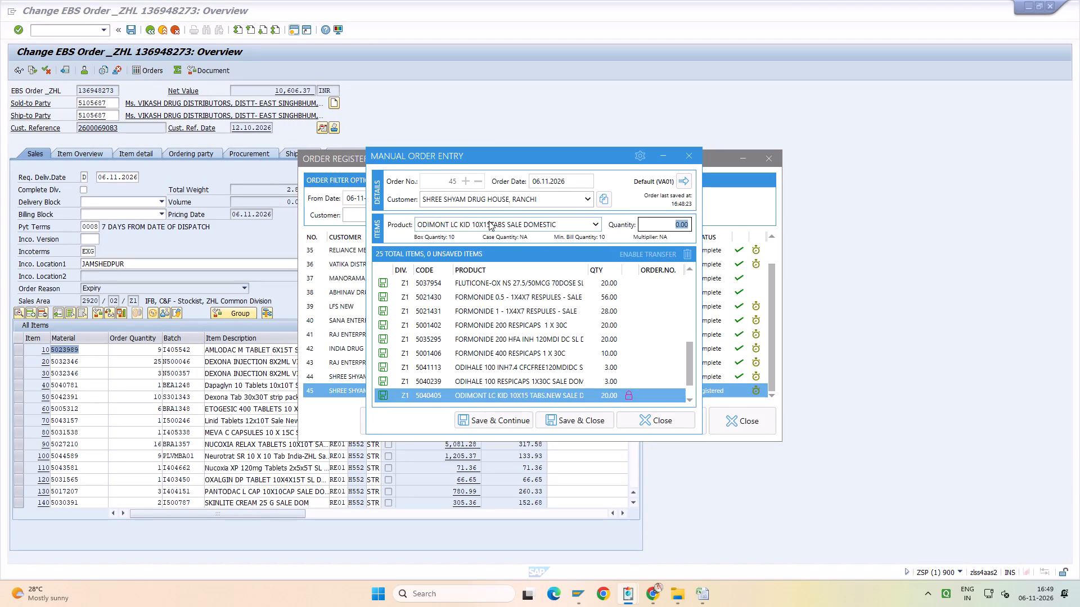
pyautogui.write('20')
pyautogui.press('Return')
# Delete the locked ODIMONT LC KID 10X15 TABS.NEW line with code 5040405 from the order.
pyautogui.click(592, 356)
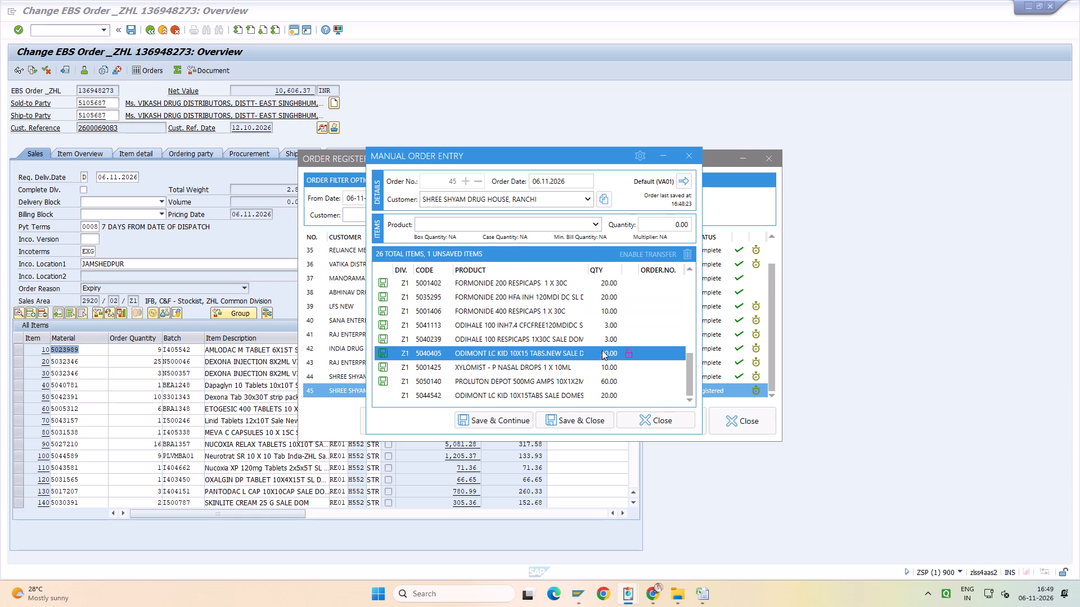
pyautogui.click(687, 256)
# Examine the order's remaining lines and quantities after ODIHALE 100 RESPICAPS, and look through the whole list once more.
pyautogui.click(618, 352)
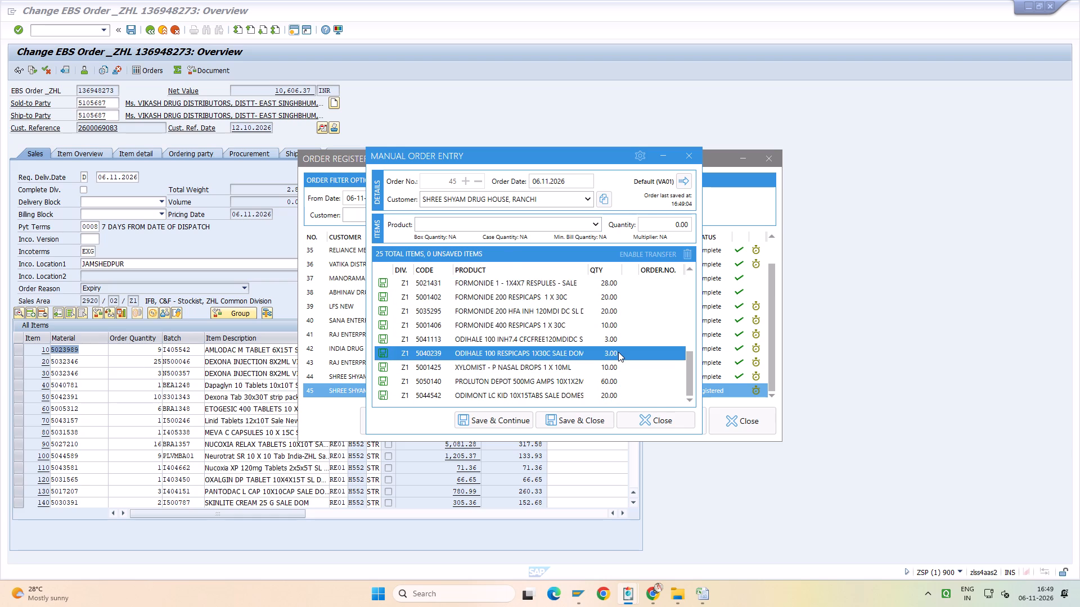
pyautogui.press('Down')
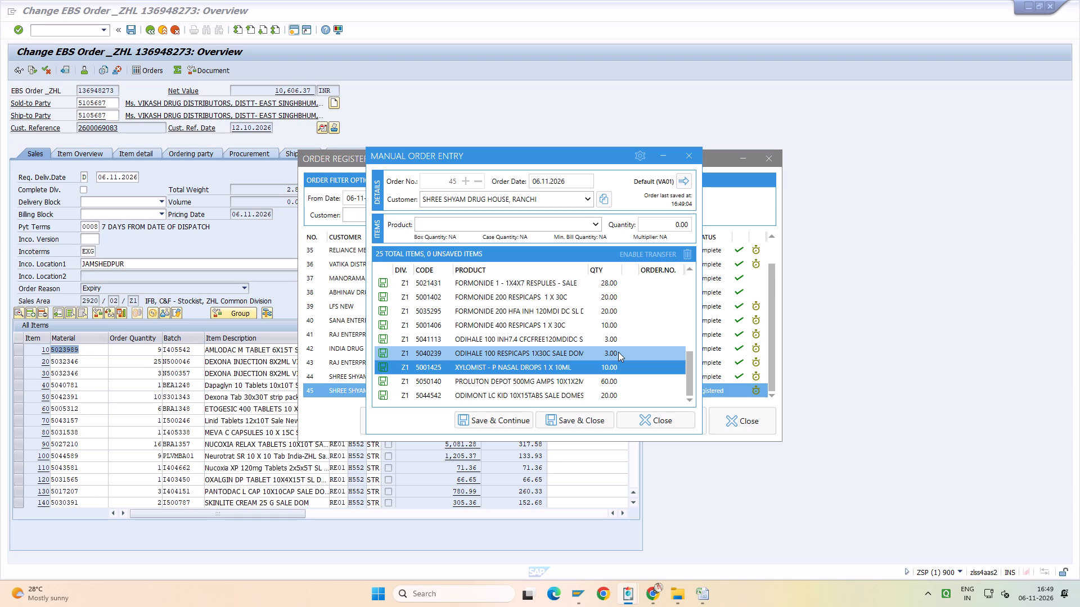
pyautogui.scroll(-5, 618, 352)
pyautogui.scroll(11, 618, 352)
pyautogui.scroll(-3, 602, 356)
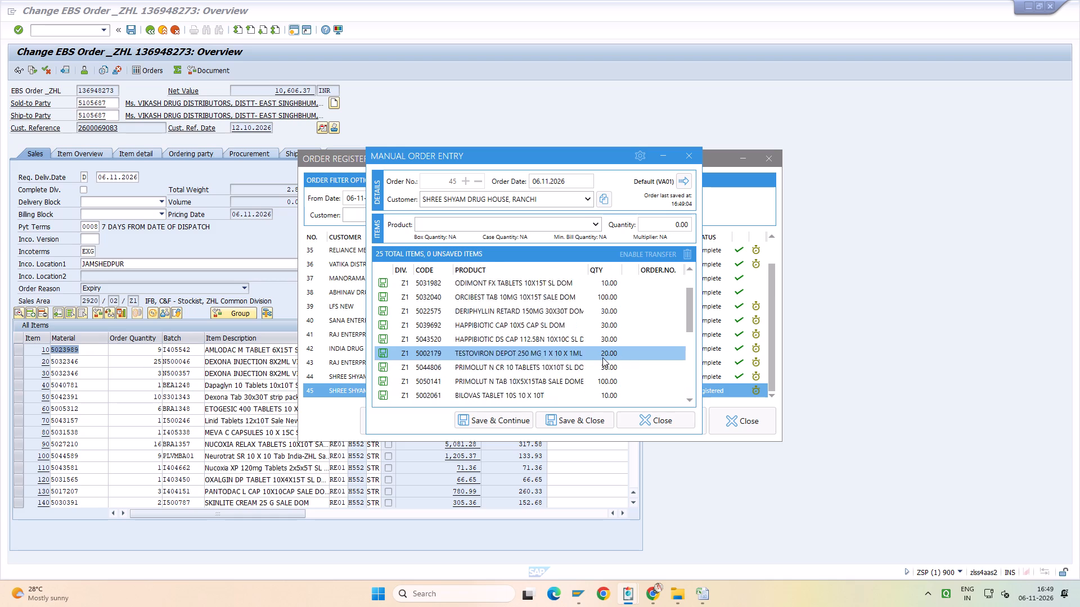
pyautogui.scroll(-8, 602, 357)
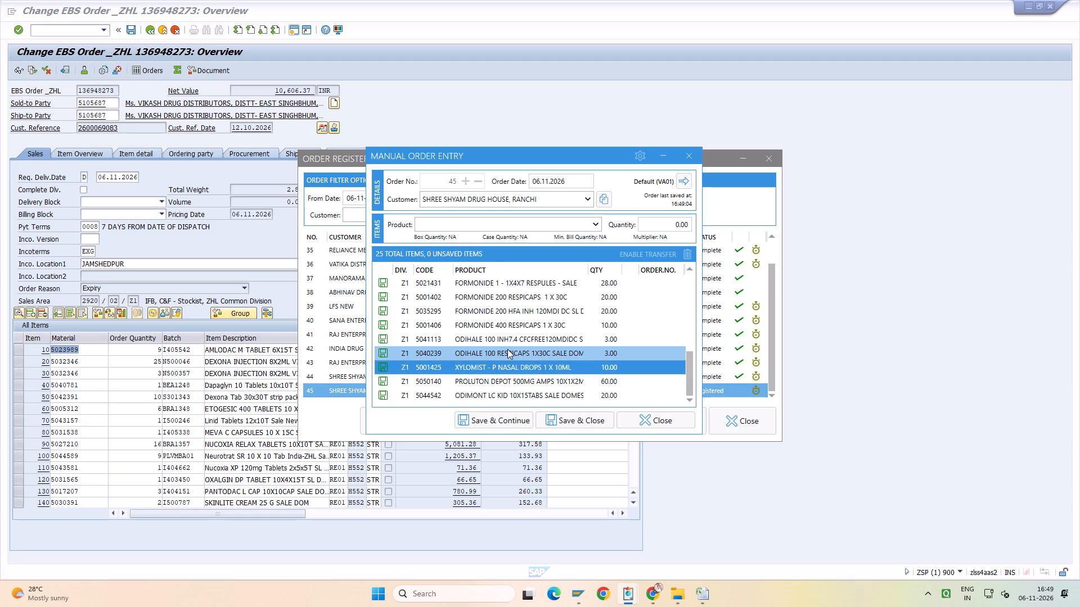
pyautogui.scroll(6, 520, 391)
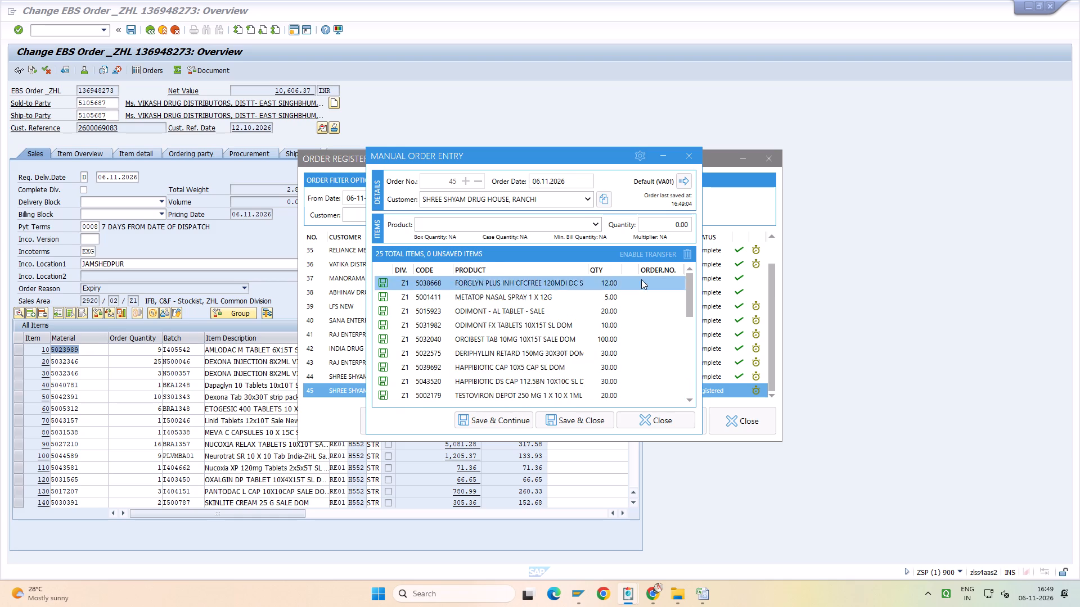
# Enable transfer for order 45 and copy its customer header details.
pyautogui.click(644, 248)
pyautogui.click(640, 254)
pyautogui.click(604, 199)
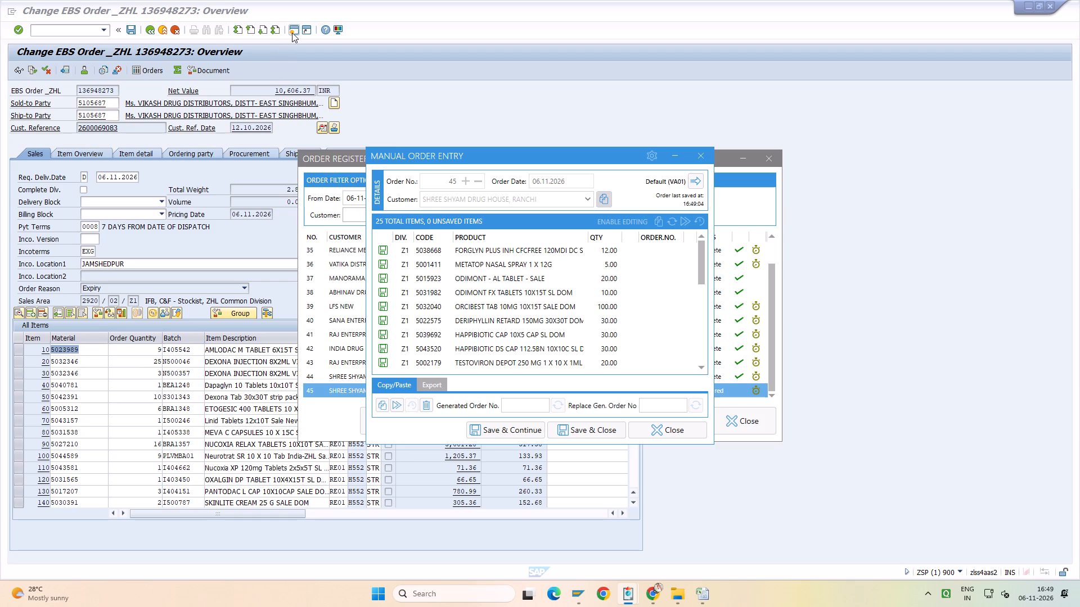
# Open Create Sales Documents (VA01) in a new SAP session.
pyautogui.click(294, 33)
pyautogui.click(82, 30)
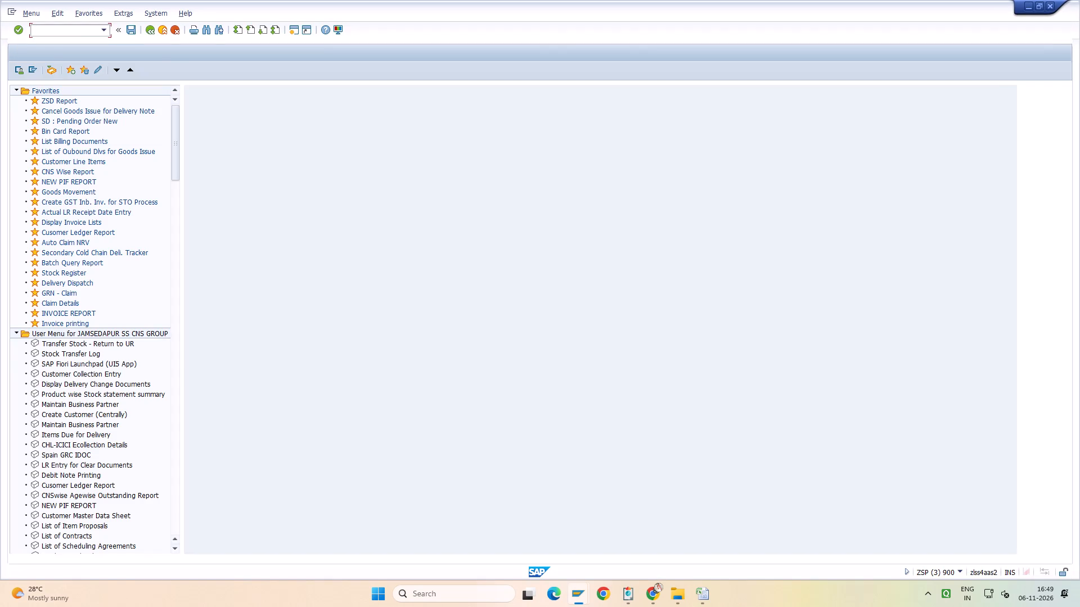
pyautogui.write('/nva01')
pyautogui.press('Return')
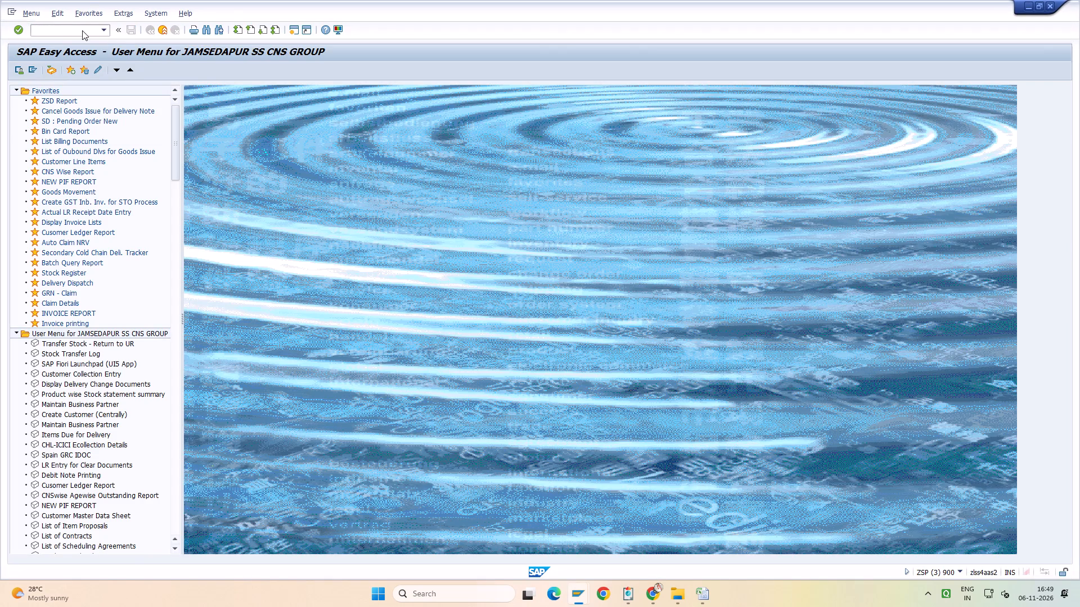
pyautogui.press('BackSpace')
pyautogui.press('space')
pyautogui.press('Down')
pyautogui.press('Down')
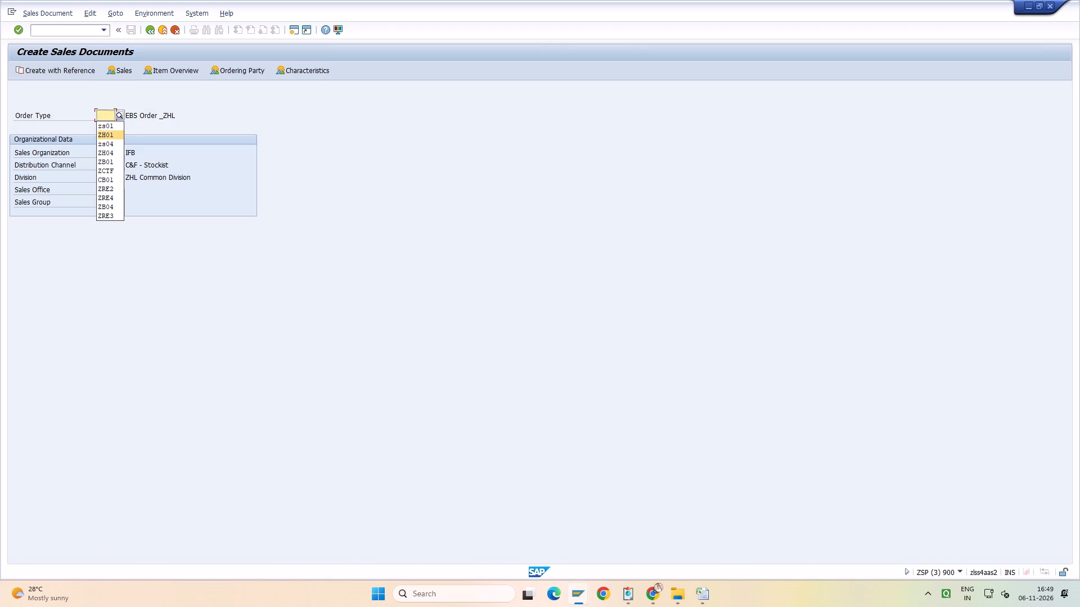
pyautogui.press('Return')
pyautogui.press('Return')
pyautogui.hotkey('ctrl', 'v')
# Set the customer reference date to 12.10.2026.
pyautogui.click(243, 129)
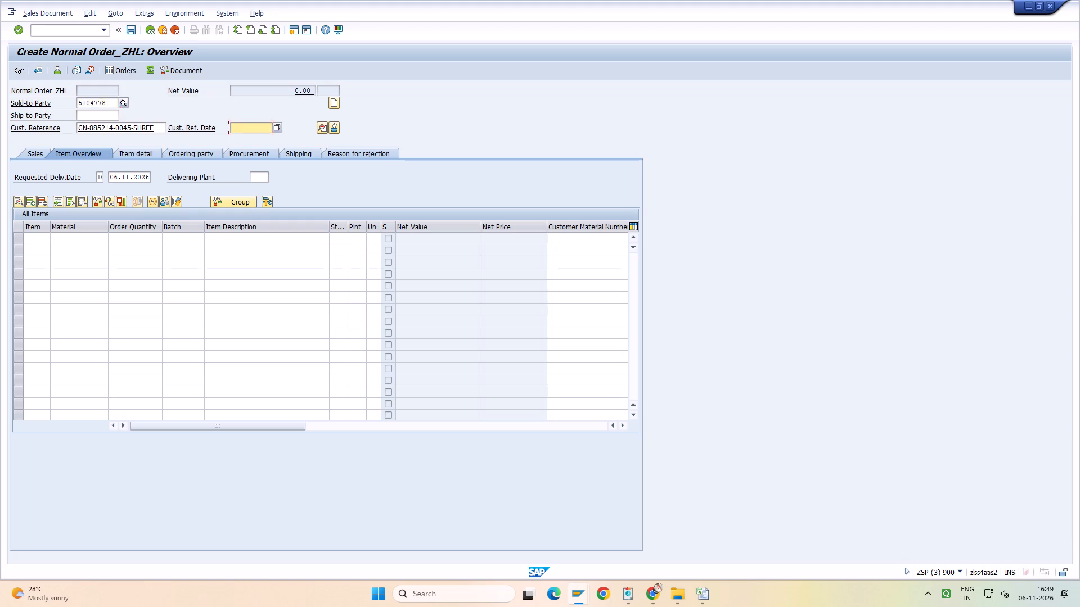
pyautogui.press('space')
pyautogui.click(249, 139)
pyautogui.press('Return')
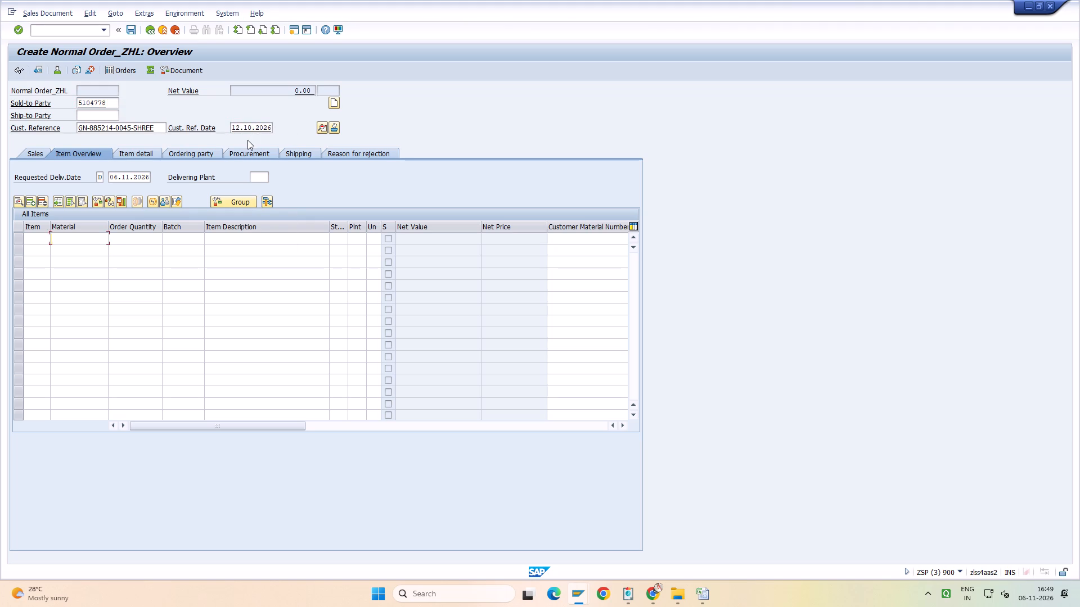
# Set the sales order's customer reference date to 06.11.2026.
pyautogui.hotkey('ctrl', 'a')
pyautogui.click(253, 129)
pyautogui.hotkey('ctrl', 'a')
pyautogui.press('BackSpace')
pyautogui.press('space')
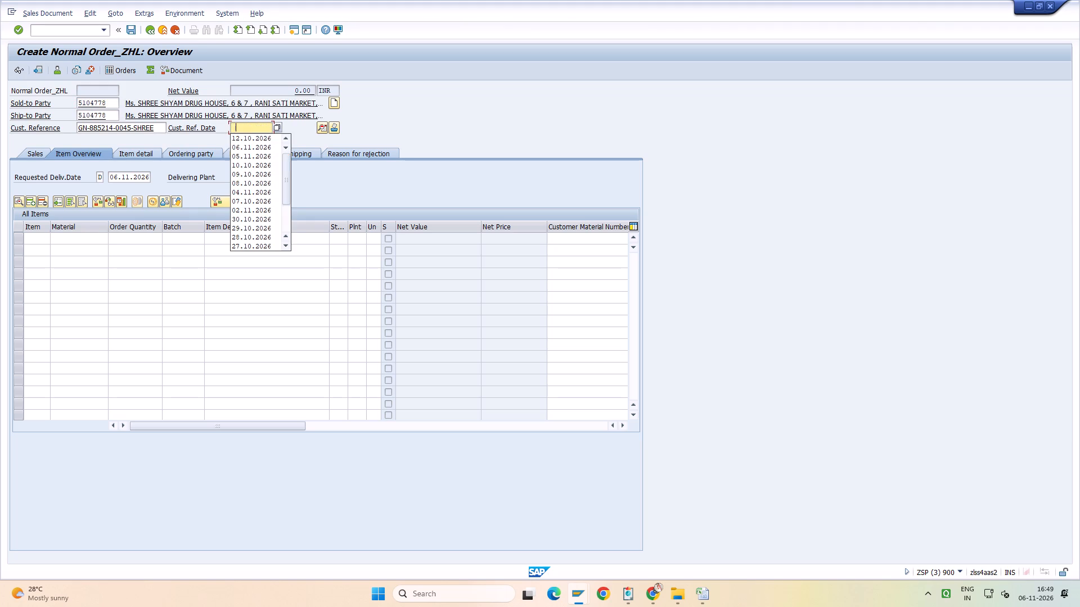
pyautogui.press('Down')
pyautogui.press('Down')
pyautogui.press('Return')
pyautogui.press('Return')
# Switch back to order 45's entry in Novus Optra and dismiss the error dialog.
pyautogui.hotkey('alt', 'Tab')
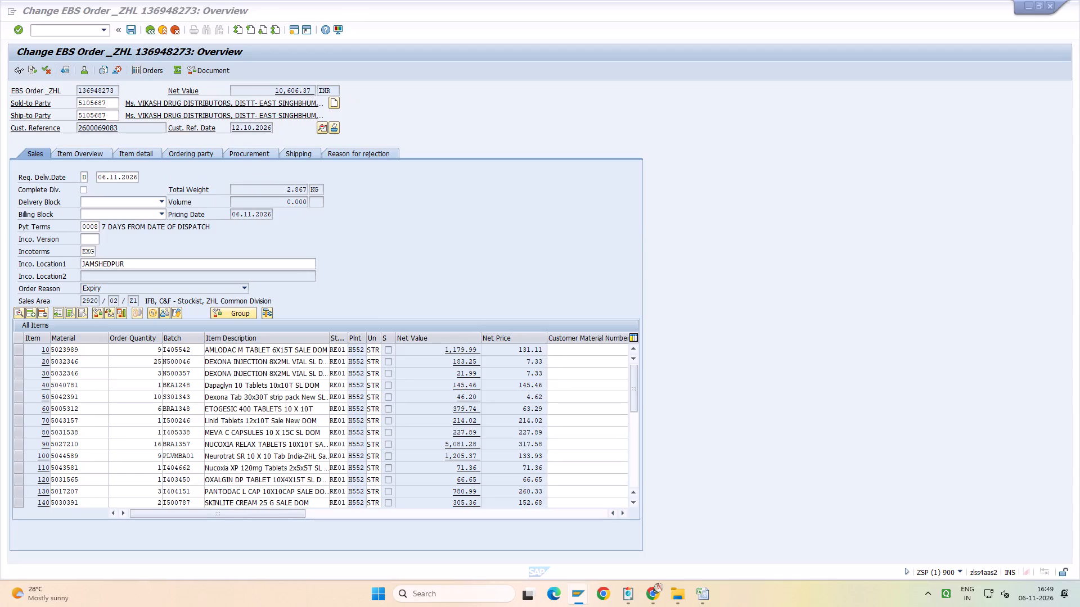
pyautogui.hotkey('alt', 'Tab')
pyautogui.hotkey('alt', 'Tab')
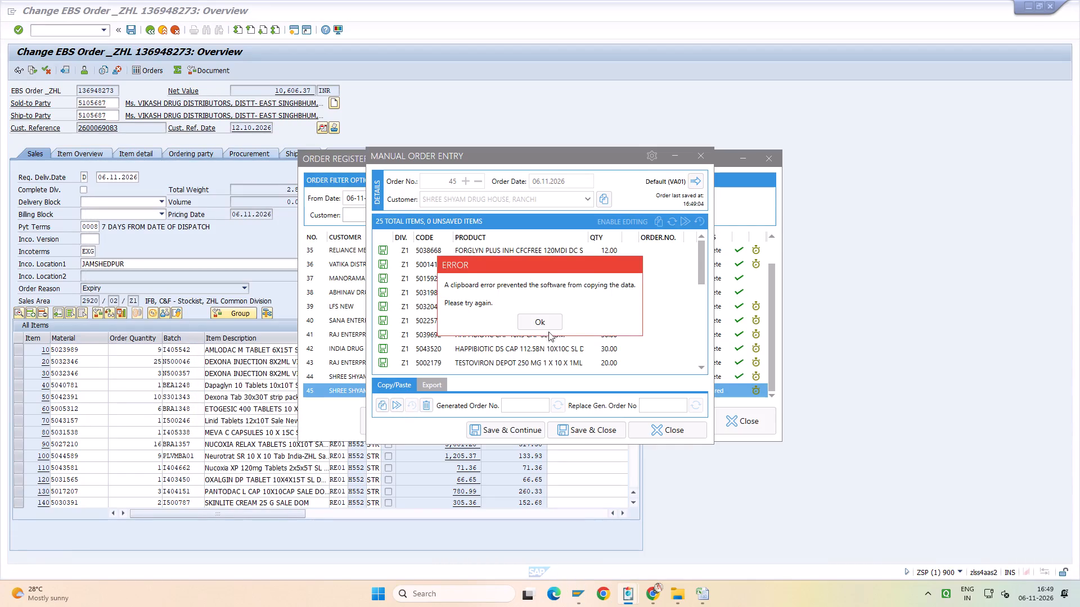
pyautogui.click(542, 327)
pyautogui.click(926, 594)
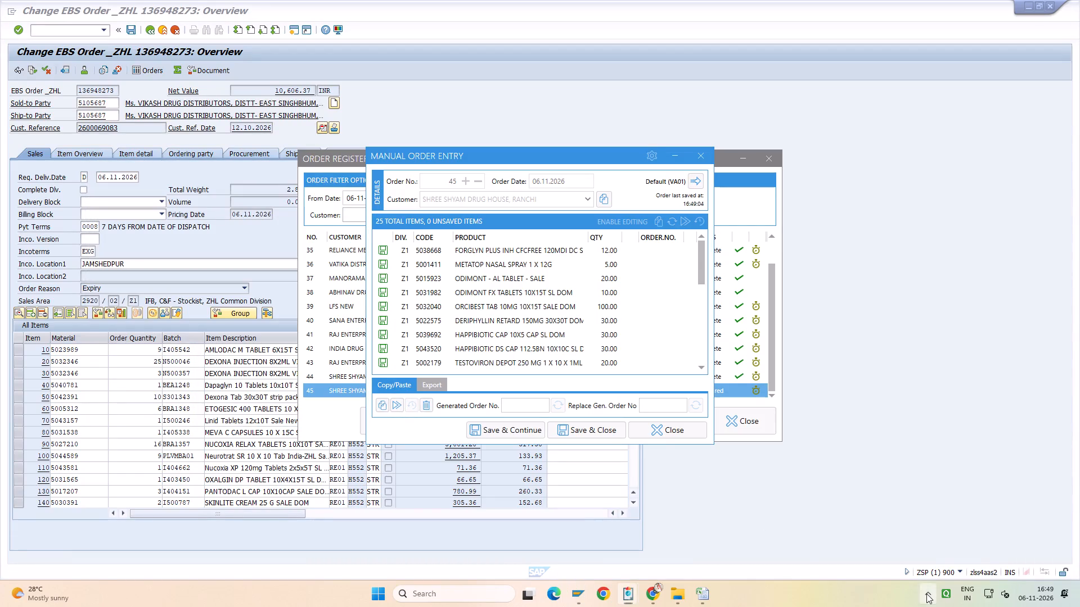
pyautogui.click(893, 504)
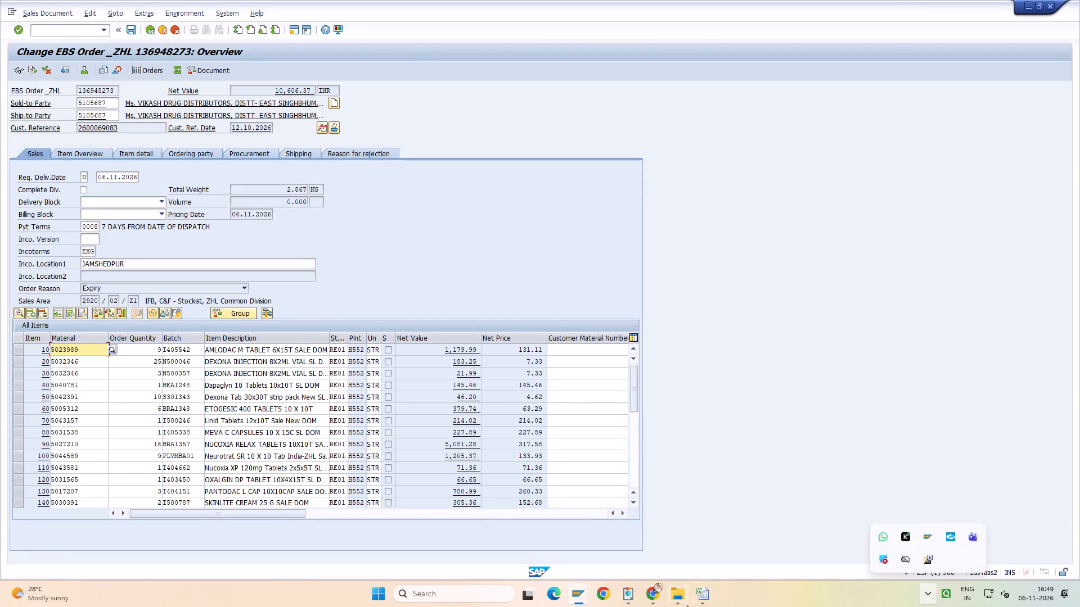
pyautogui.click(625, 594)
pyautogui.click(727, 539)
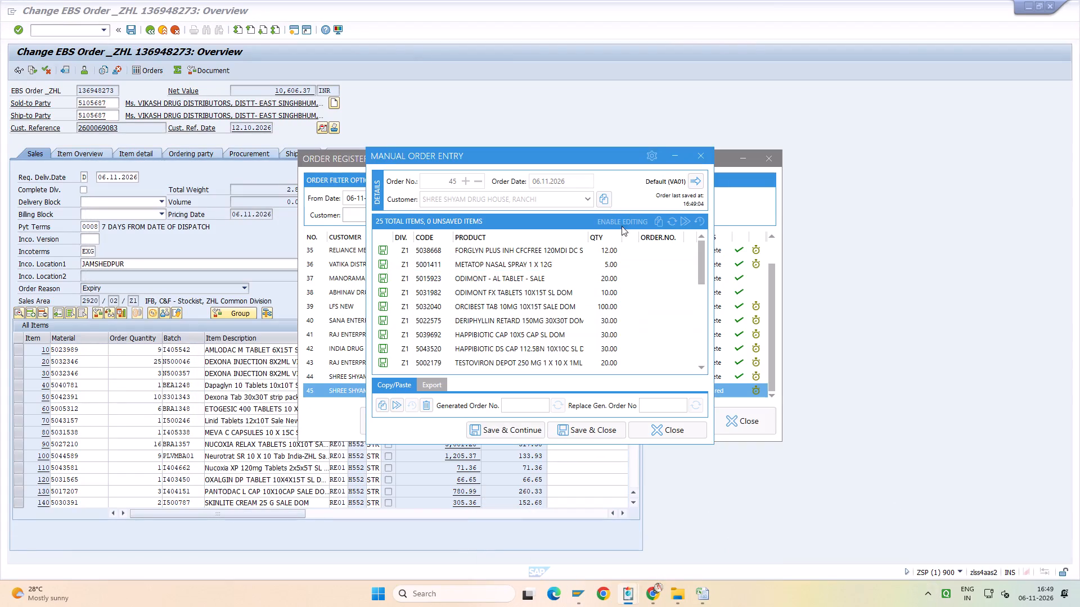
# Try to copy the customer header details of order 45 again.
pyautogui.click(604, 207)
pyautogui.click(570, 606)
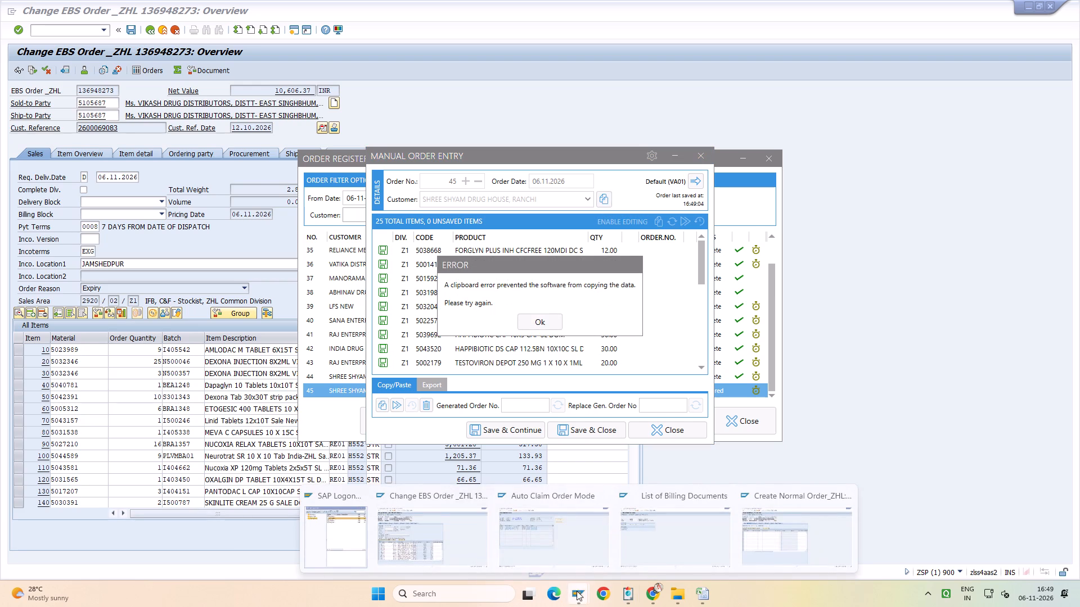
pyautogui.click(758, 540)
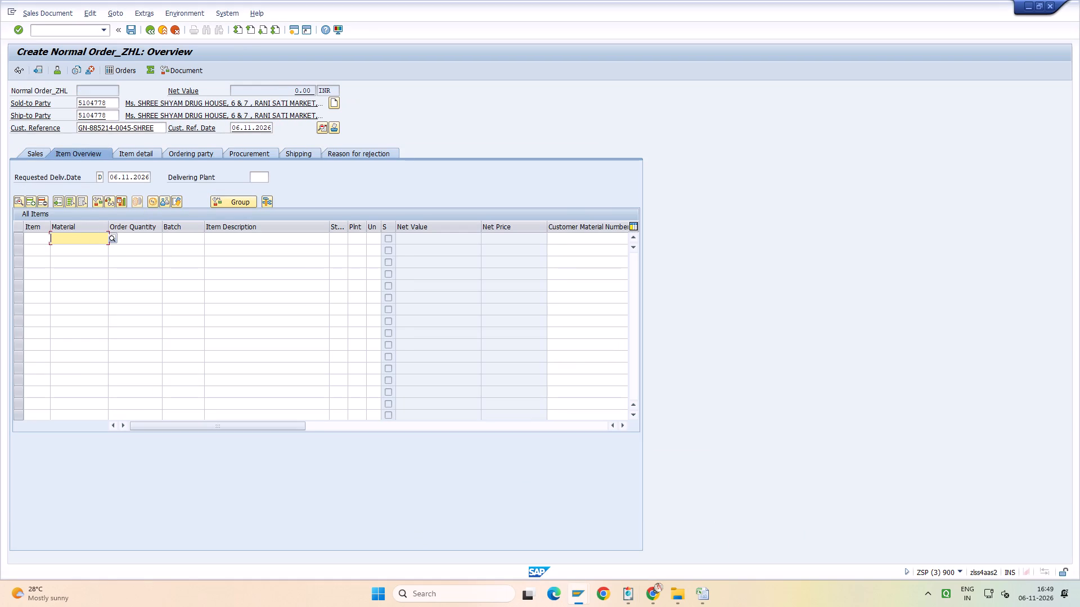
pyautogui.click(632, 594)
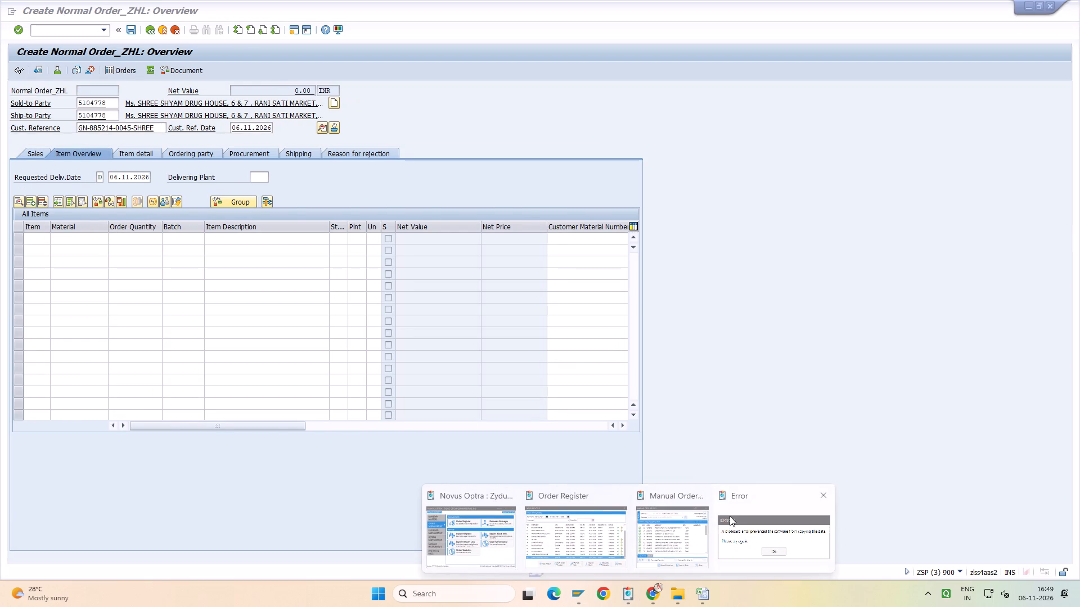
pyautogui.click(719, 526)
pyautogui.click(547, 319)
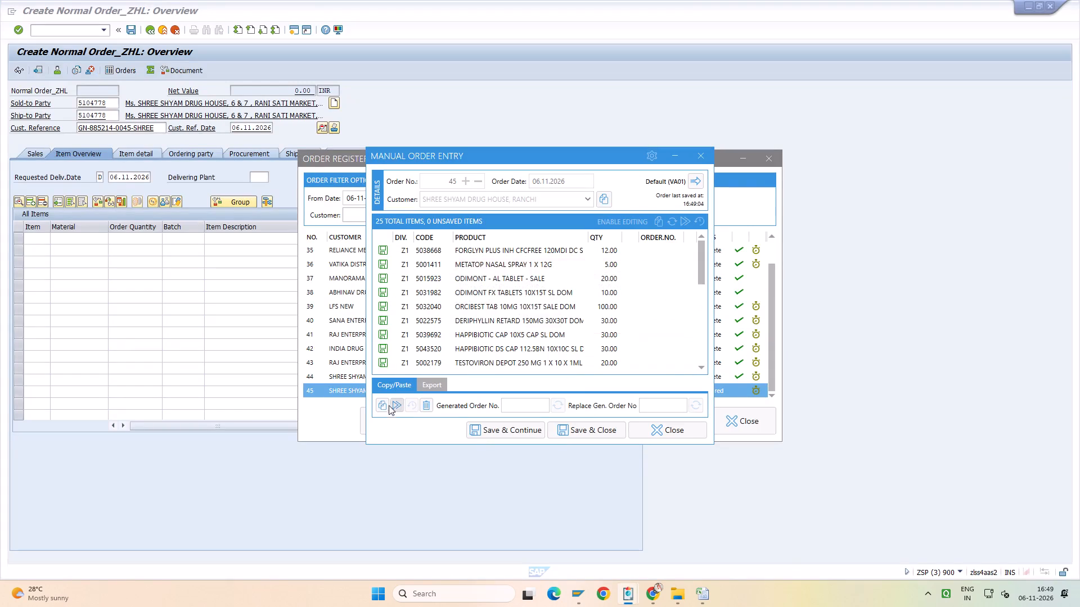
# Copy the first batch of order 45's product codes and quantities, paste them into the SAP order's item list and acknowledge the notices.
pyautogui.click(382, 406)
pyautogui.hotkey('alt', 'Tab')
pyautogui.hotkey('ctrl', 'v')
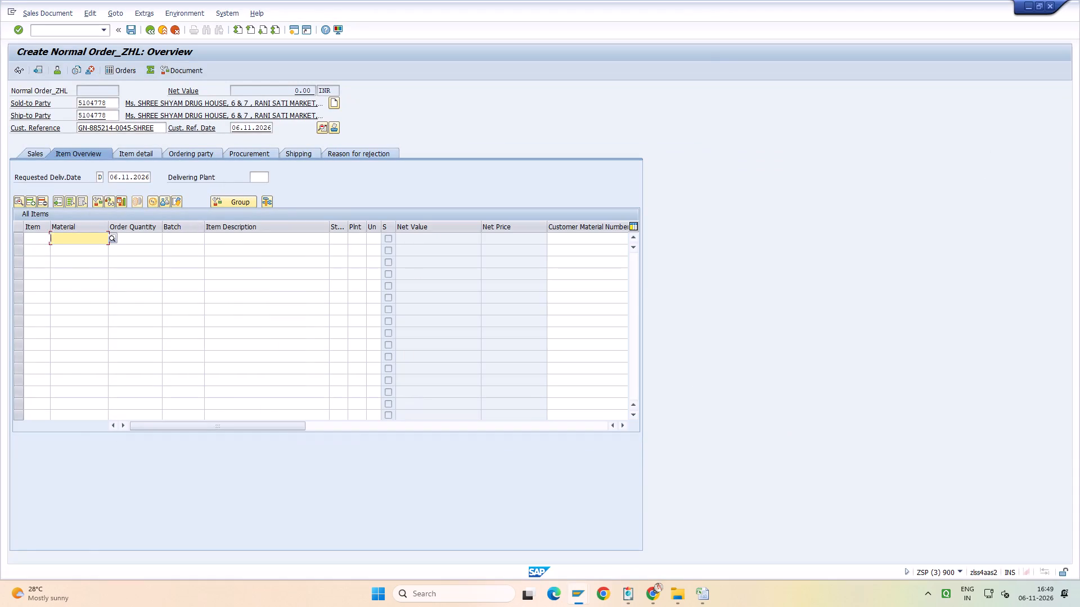
pyautogui.press('Return')
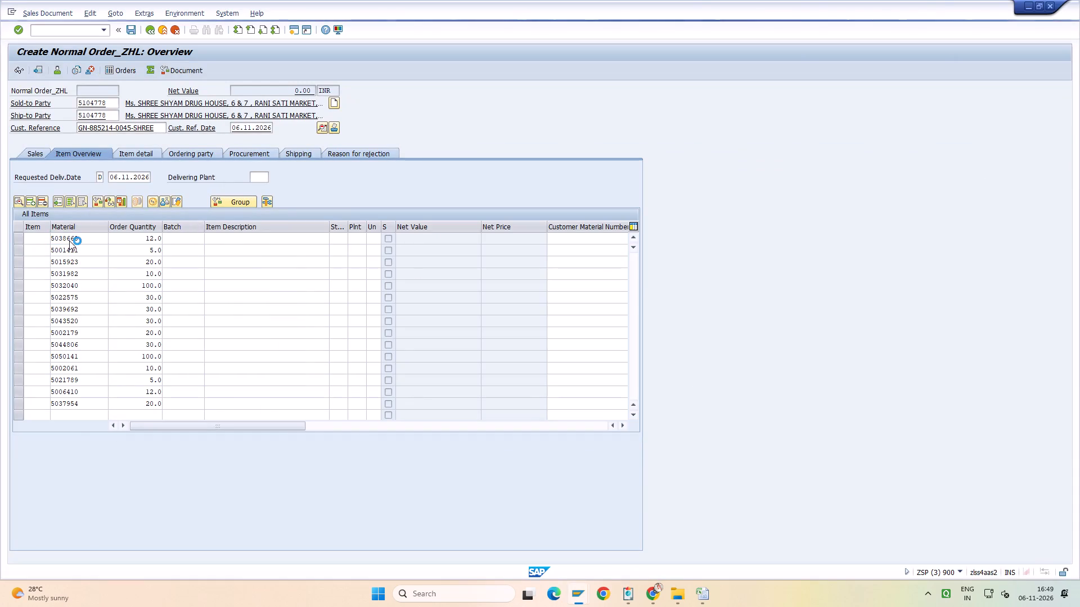
pyautogui.press('Return')
pyautogui.press('Return')
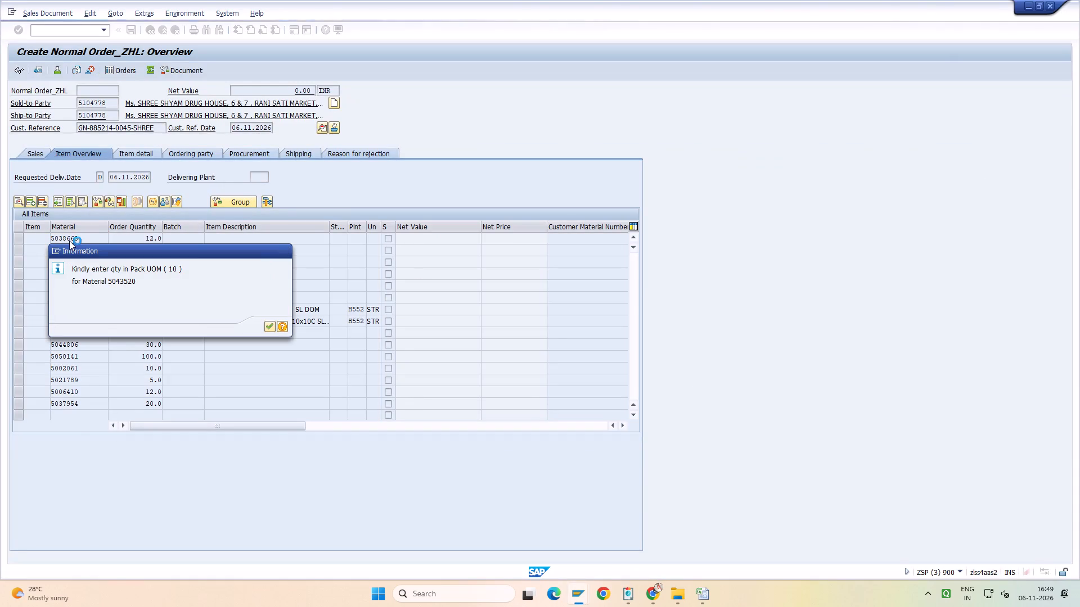
pyautogui.press('Return')
pyautogui.press('Return')
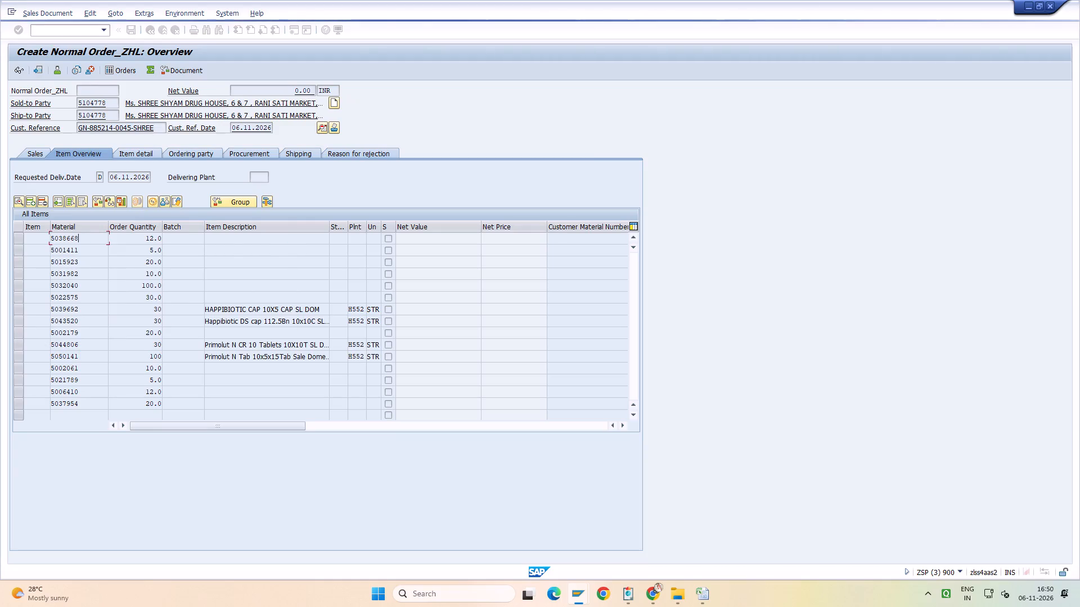
# Advance to the empty item rows in the SAP order and return to order 45's entry in Novus Optra for the next batch.
pyautogui.press('pagedown')
pyautogui.hotkey('alt', 'Tab')
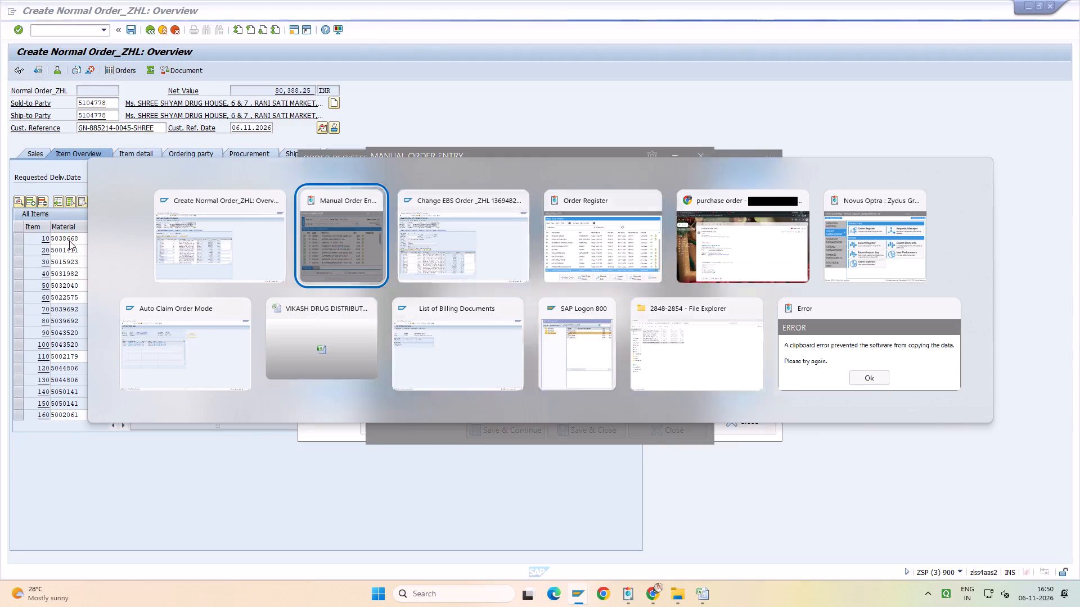
pyautogui.click(537, 317)
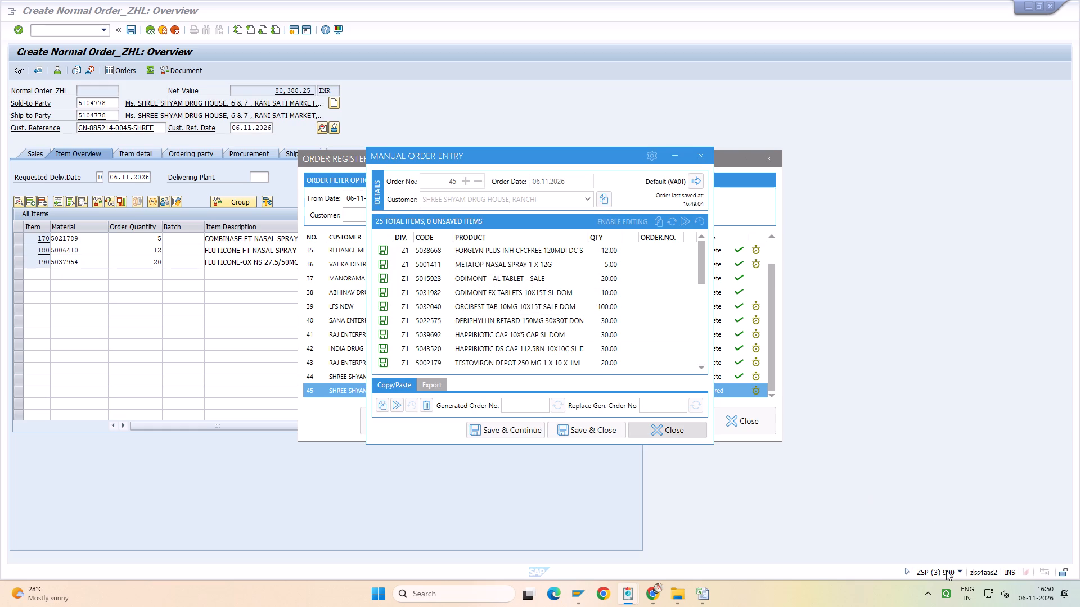
pyautogui.click(923, 596)
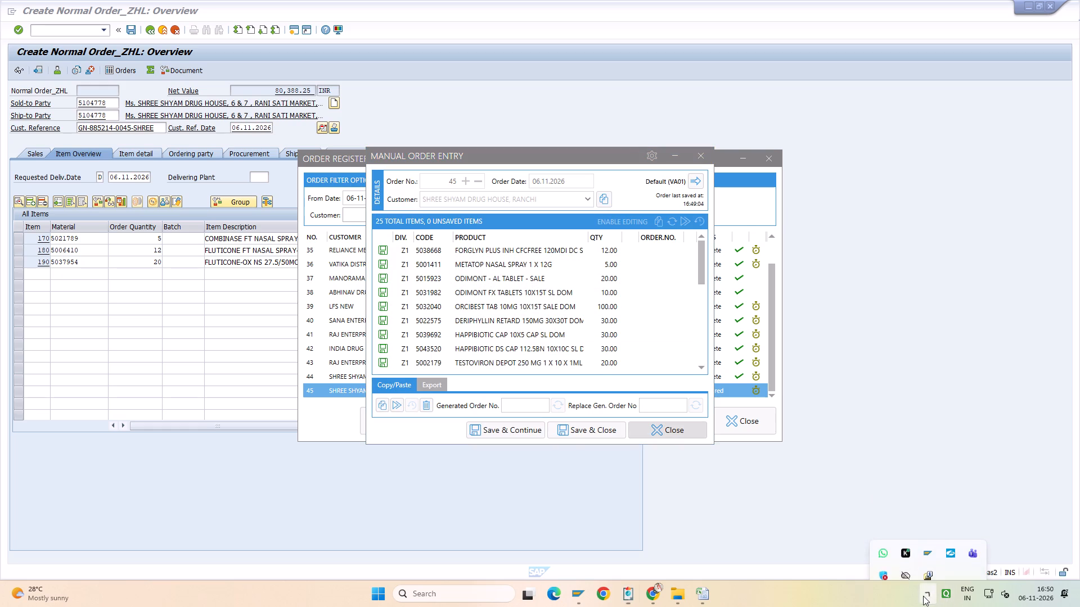